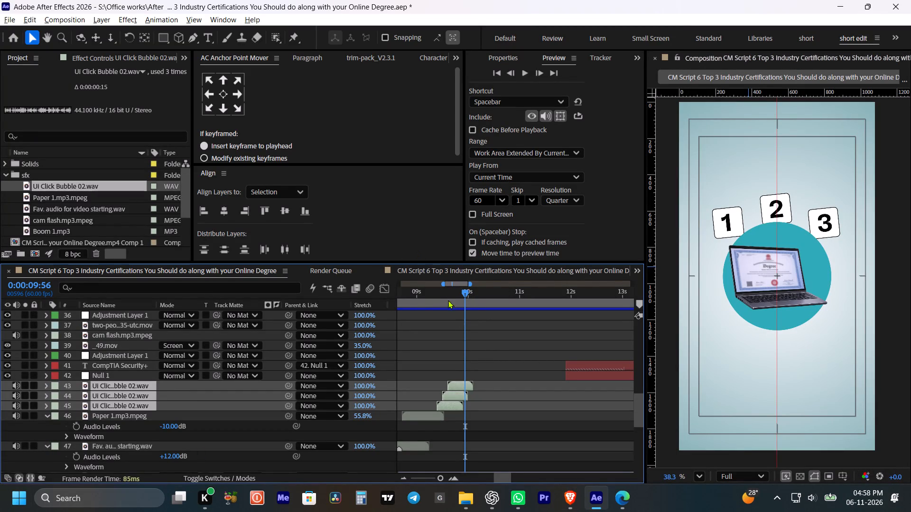
Play back the section from about 9:11 to listen to the three UI Click Bubble sounds.
{"action": "left_click", "coordinate": [427, 290]}
{"action": "key", "text": "space"}
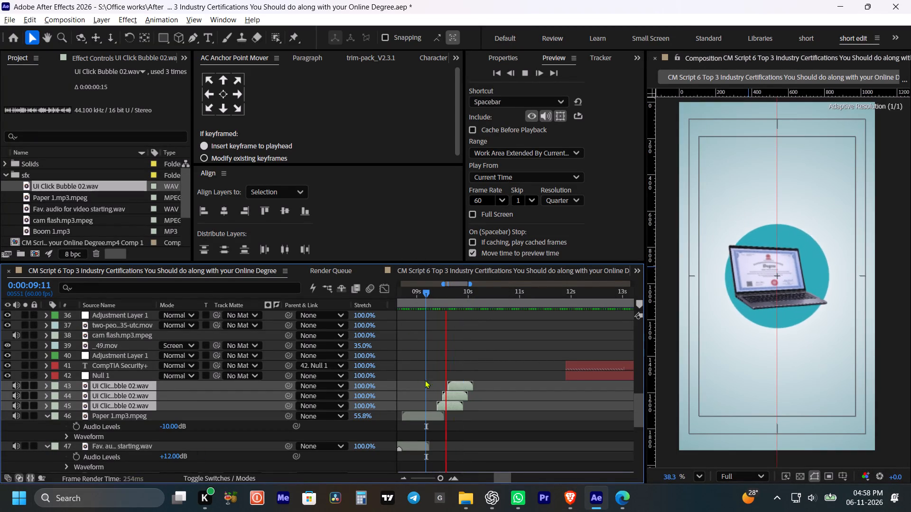
{"action": "key", "text": "space"}
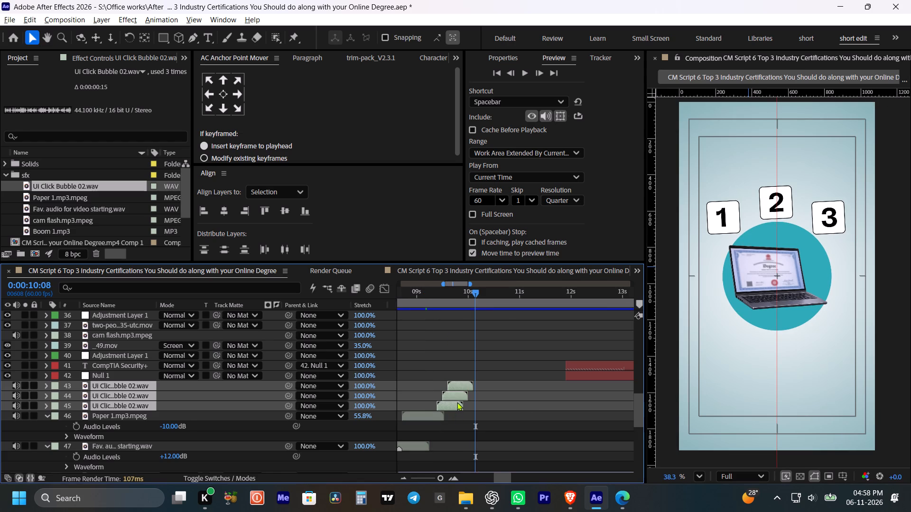
Set Audio Levels to -10 dB on all three UI Click Bubble 02.wav layers.
{"action": "key", "text": "l"}
{"action": "left_click", "coordinate": [167, 397]}
{"action": "key", "text": "minus"}
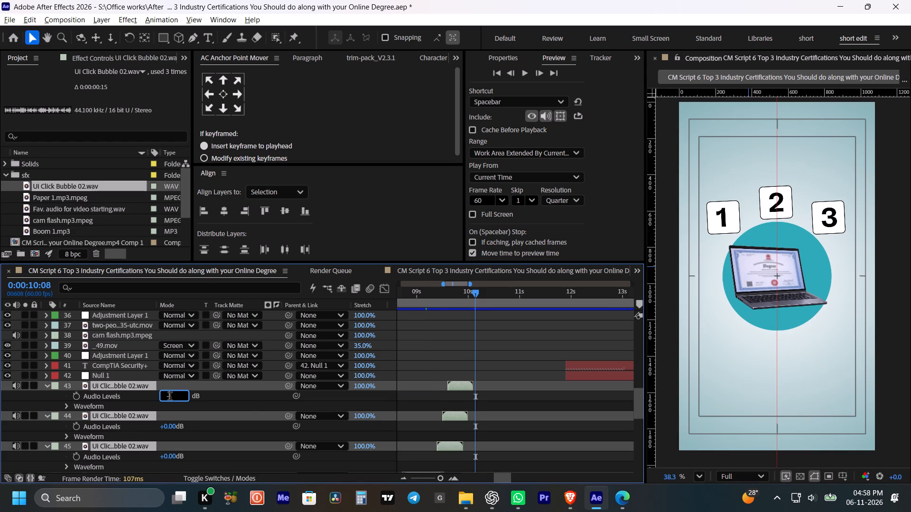
{"action": "key", "text": "1"}
{"action": "key", "text": "0"}
{"action": "left_click", "coordinate": [246, 403]}
Play back from about 9:12 through the CompTIA Security+ title to review the quieter click sounds and the following transition.
{"action": "left_click", "coordinate": [427, 290]}
{"action": "key", "text": "space"}
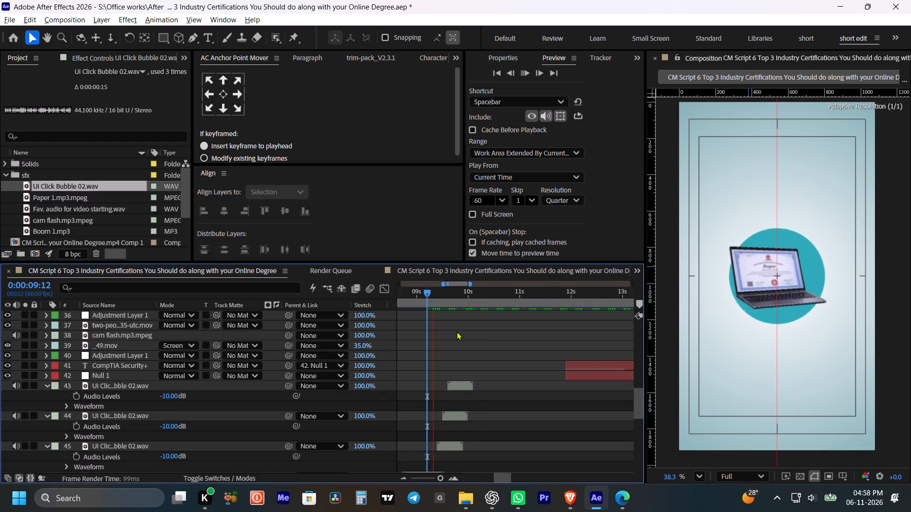
{"action": "key", "text": "space"}
{"action": "type", "text": "m"}
{"action": "key", "text": "space"}
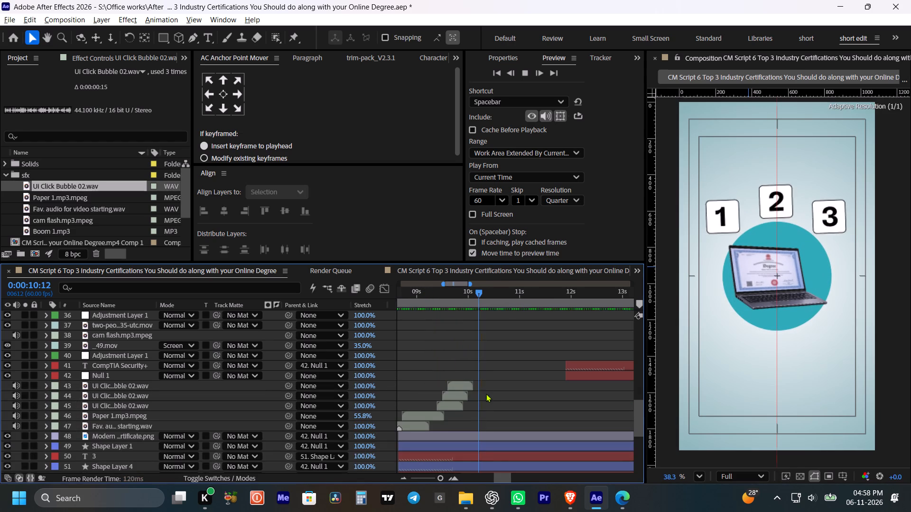
{"action": "scroll", "coordinate": [491, 393], "scroll_direction": "down", "scroll_amount": 1, "text": "alt"}
{"action": "key", "text": "space"}
{"action": "left_click_drag", "start_coordinate": [524, 393], "coordinate": [485, 396]}
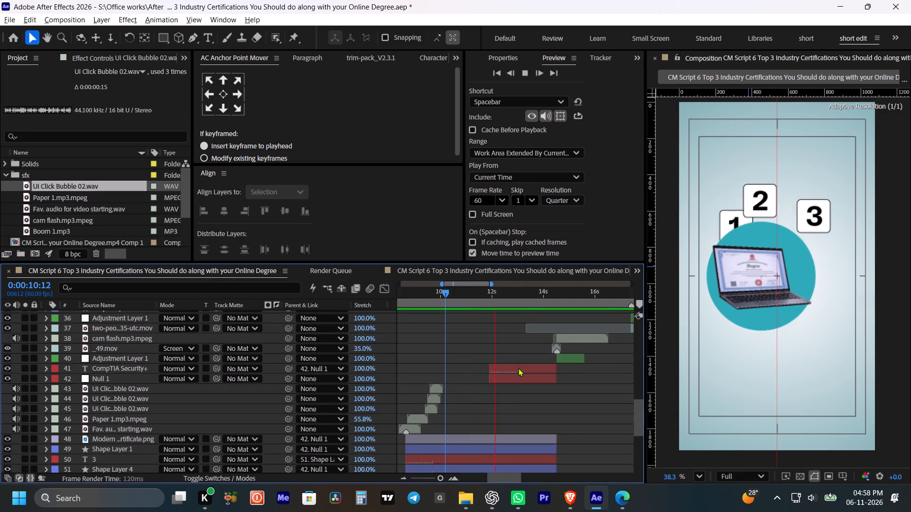
{"action": "key", "text": "space"}
Place the playhead at 0:00:11:54, at the start of the CompTIA Security+ layer, and save the project.
{"action": "left_click_drag", "start_coordinate": [499, 294], "coordinate": [485, 295]}
{"action": "key", "text": "ctrl+s"}
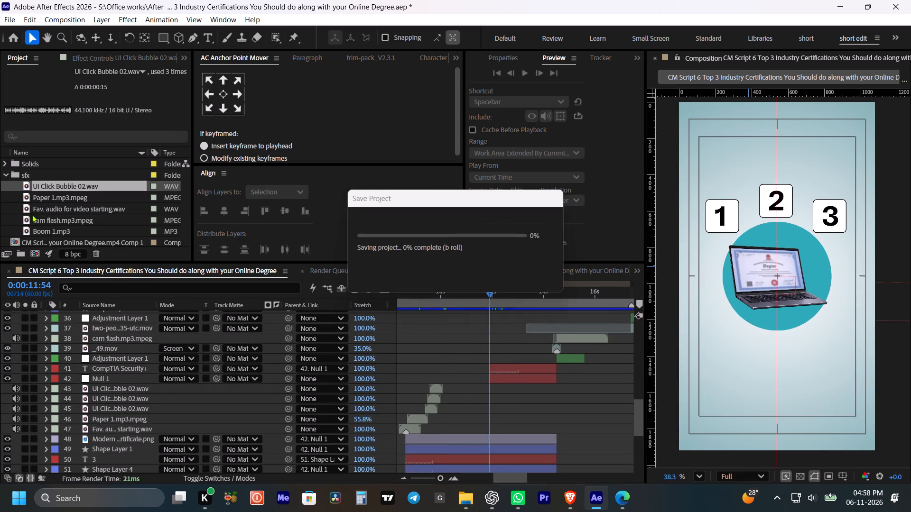
Import the Riser 2 sound from the MY SFX folder in Office works into the project's sfx folder.
{"action": "left_click", "coordinate": [61, 204]}
{"action": "key", "text": "ctrl+i"}
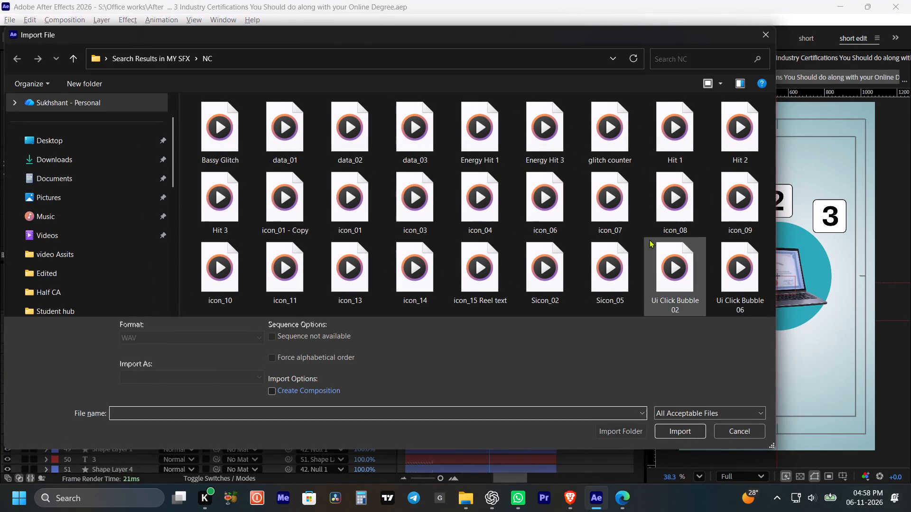
{"action": "scroll", "coordinate": [649, 239], "scroll_direction": "down", "scroll_amount": 1}
{"action": "scroll", "coordinate": [621, 248], "scroll_direction": "up", "scroll_amount": 4}
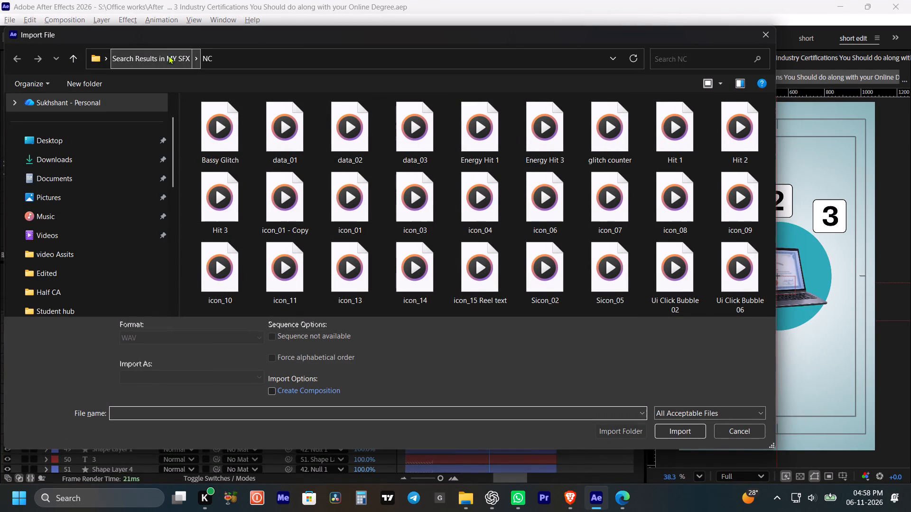
{"action": "scroll", "coordinate": [37, 290], "scroll_direction": "down", "scroll_amount": 4}
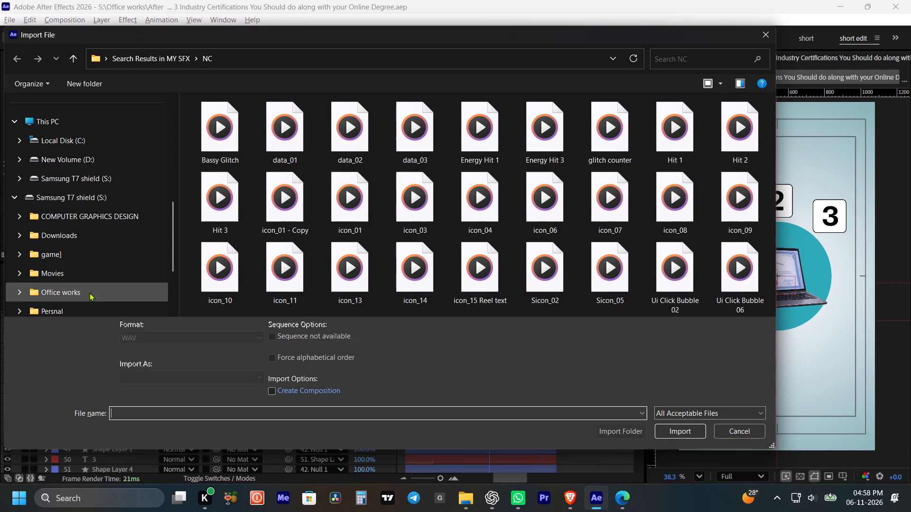
{"action": "left_click", "coordinate": [89, 293]}
{"action": "left_click", "coordinate": [582, 146]}
{"action": "double_click", "coordinate": [614, 144]}
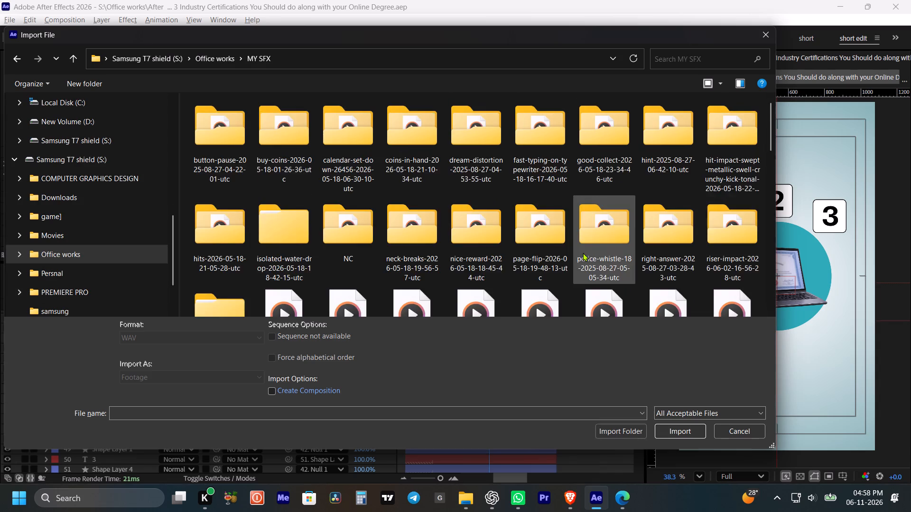
{"action": "scroll", "coordinate": [582, 253], "scroll_direction": "down", "scroll_amount": 4}
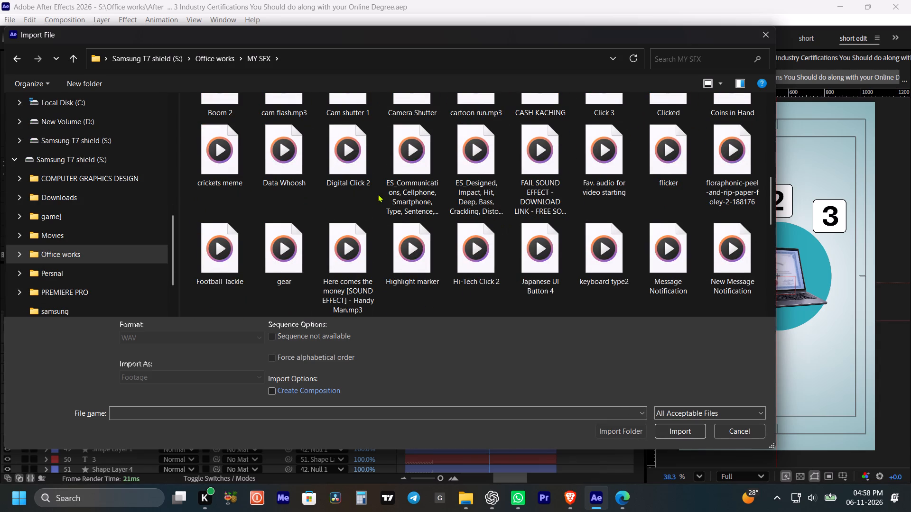
{"action": "scroll", "coordinate": [503, 192], "scroll_direction": "down", "scroll_amount": 1}
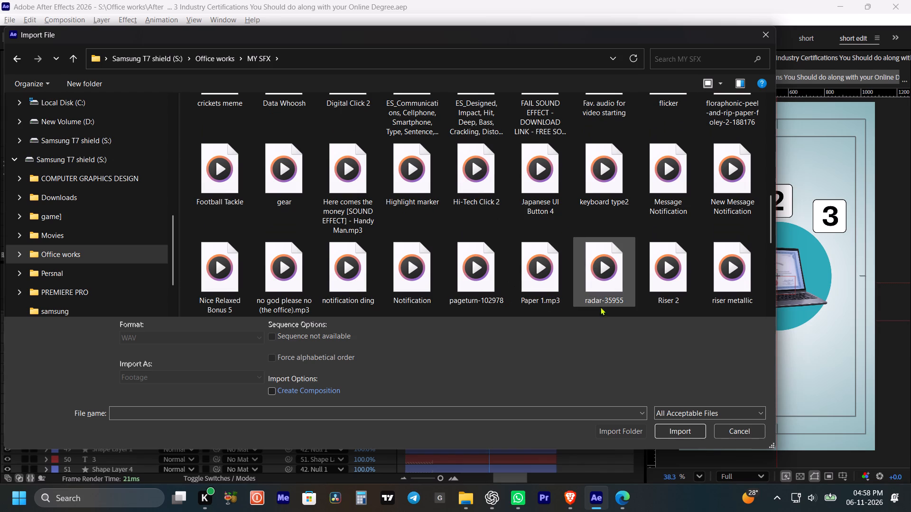
{"action": "left_click", "coordinate": [672, 281]}
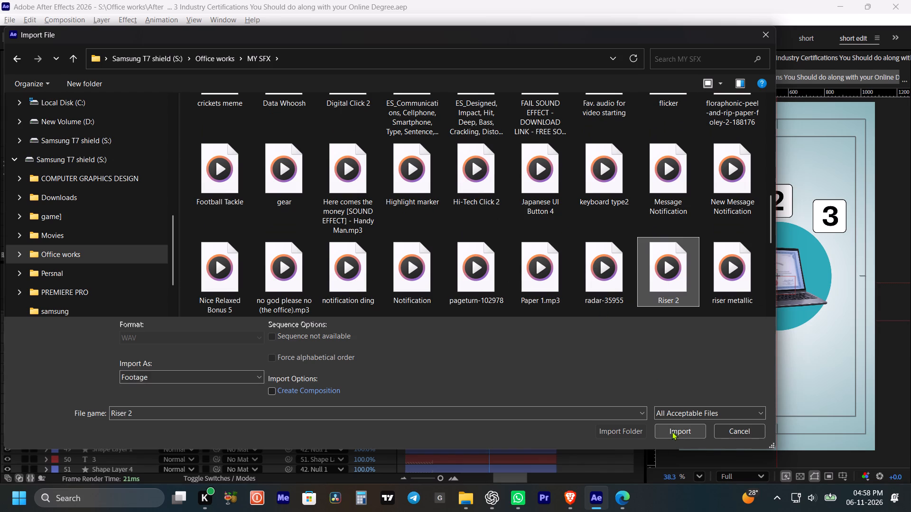
{"action": "left_click", "coordinate": [674, 428]}
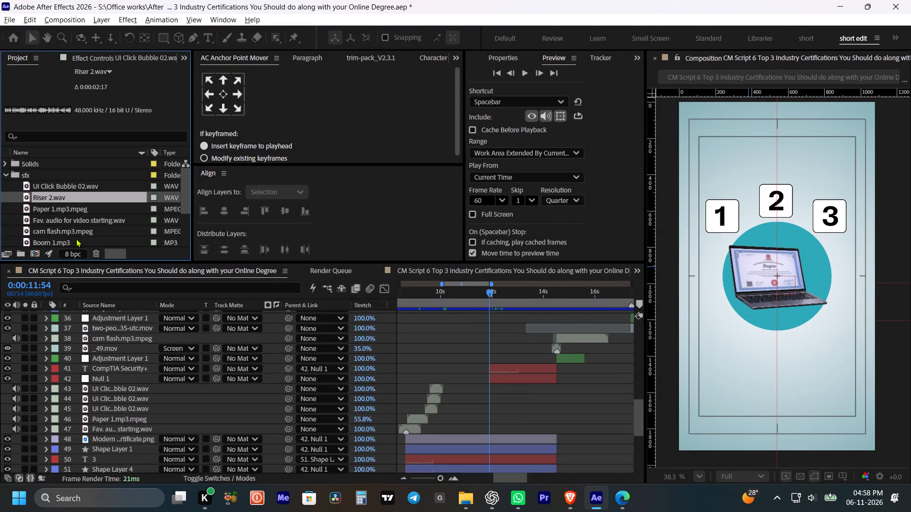
Add Riser 2.wav above the CompTIA Security+ layer, starting at about 11 seconds, and reveal its waveform.
{"action": "left_click_drag", "start_coordinate": [60, 198], "coordinate": [520, 365]}
{"action": "key", "text": "space"}
{"action": "left_click_drag", "start_coordinate": [512, 380], "coordinate": [484, 377]}
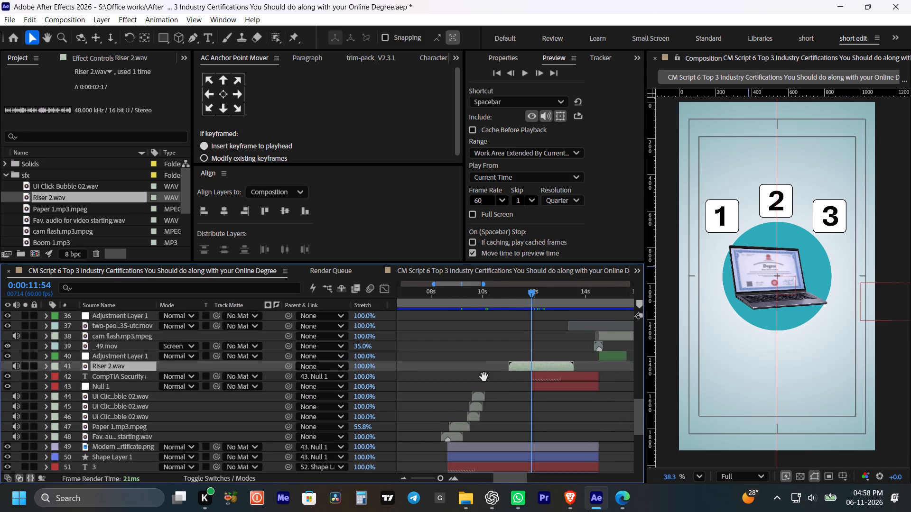
{"action": "left_click_drag", "start_coordinate": [484, 377], "coordinate": [482, 377]}
{"action": "key", "text": "l"}
{"action": "key", "text": "l"}
{"action": "left_click", "coordinate": [523, 367]}
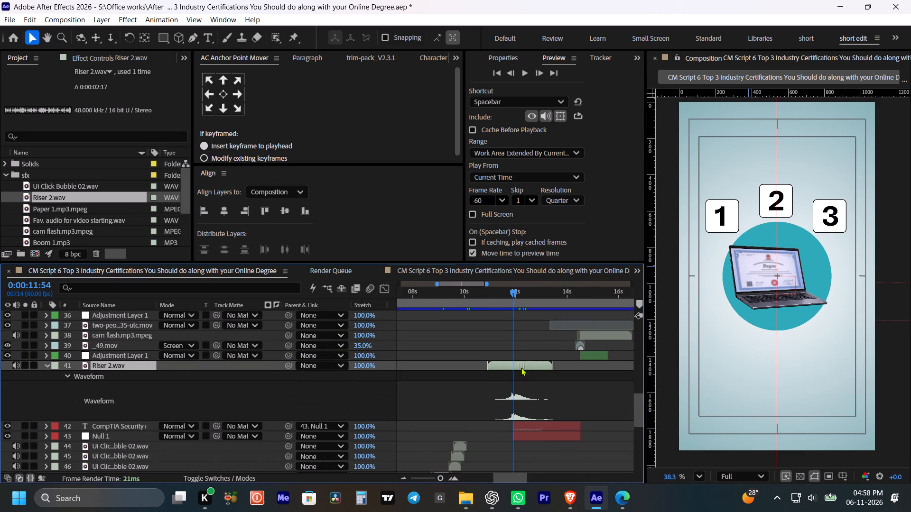
Play back from 0:00:10:42 through the CompTIA title and the talking-head shot to about 17 seconds to review the sound.
{"action": "left_click", "coordinate": [482, 293]}
{"action": "key", "text": "space"}
{"action": "key", "text": "space"}
{"action": "left_click_drag", "start_coordinate": [517, 330], "coordinate": [489, 336]}
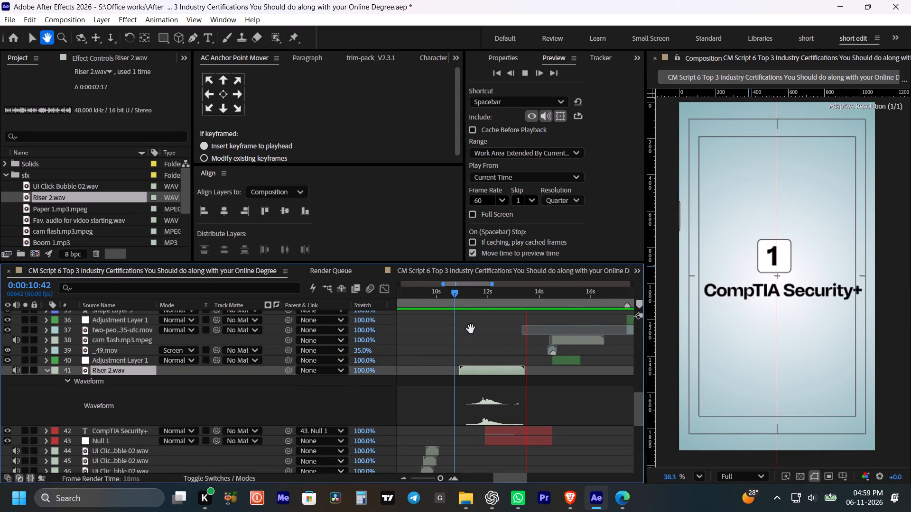
{"action": "scroll", "coordinate": [471, 329], "scroll_direction": "down", "scroll_amount": 1, "text": "alt"}
{"action": "key", "text": "v"}
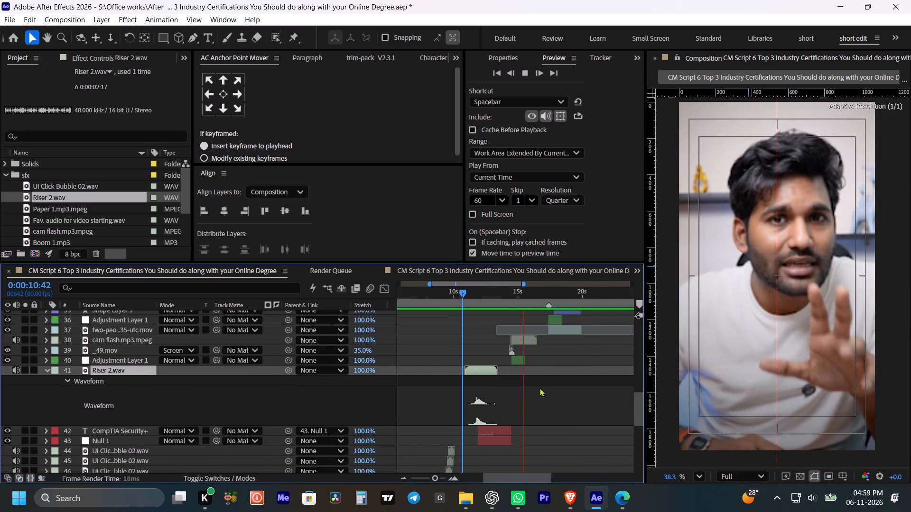
{"action": "key", "text": "space"}
{"action": "key", "text": "space"}
{"action": "key", "text": "space"}
{"action": "key", "text": "space"}
{"action": "key", "text": "space"}
{"action": "key", "text": "space"}
{"action": "key", "text": "space"}
{"action": "left_click_drag", "start_coordinate": [545, 352], "coordinate": [479, 386]}
{"action": "scroll", "coordinate": [483, 381], "scroll_direction": "up", "scroll_amount": 2, "text": "alt"}
{"action": "key", "text": "space"}
{"action": "left_click_drag", "start_coordinate": [493, 378], "coordinate": [472, 387]}
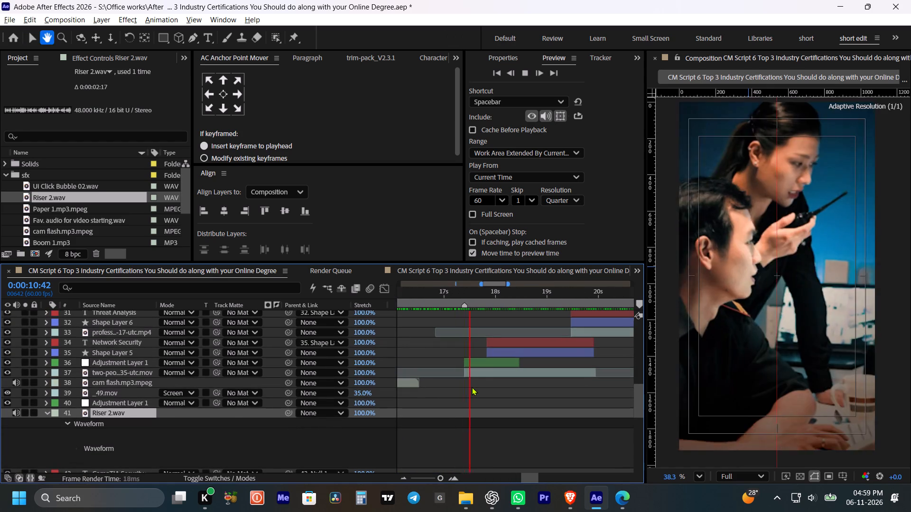
{"action": "key", "text": "space"}
Place the playhead at 0:00:17:24, where the two-people clip begins, and save the project.
{"action": "left_click", "coordinate": [475, 292], "text": "shift"}
{"action": "key", "text": "ctrl+s"}
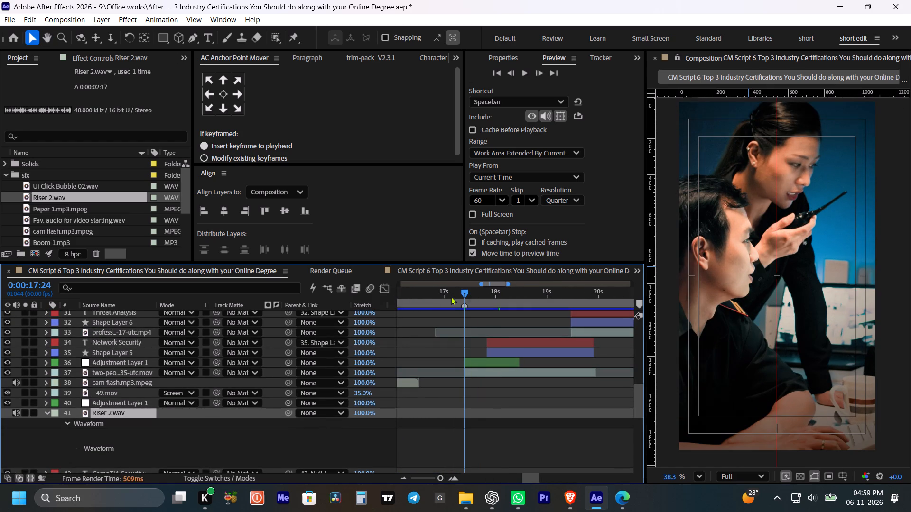
Add Fav. audio for video starting.wav above the adjustment layer at the two-people clip, starting at about 17:07, and save.
{"action": "left_click_drag", "start_coordinate": [58, 218], "coordinate": [446, 359]}
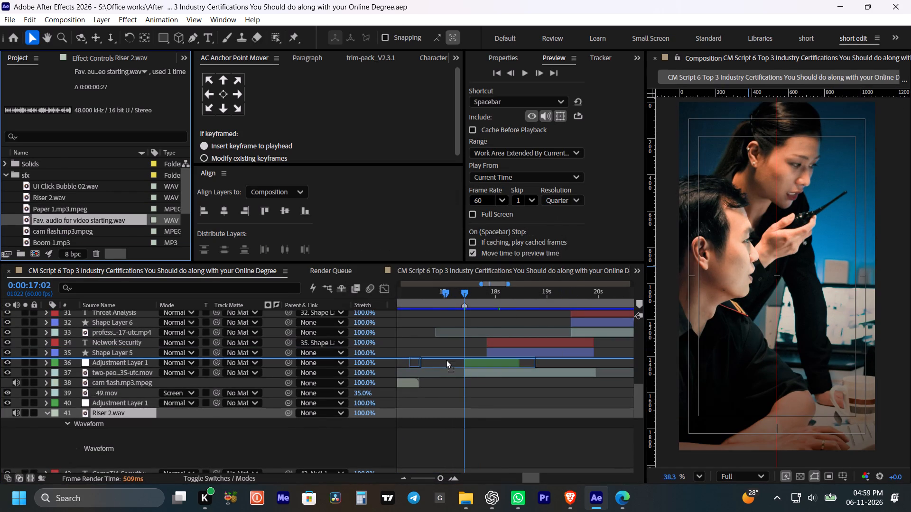
{"action": "left_click_drag", "start_coordinate": [446, 359], "coordinate": [449, 358]}
{"action": "scroll", "coordinate": [450, 358], "scroll_direction": "up", "scroll_amount": 1, "text": "alt"}
{"action": "double_click", "coordinate": [491, 362]}
{"action": "key", "text": "ctrl+s"}
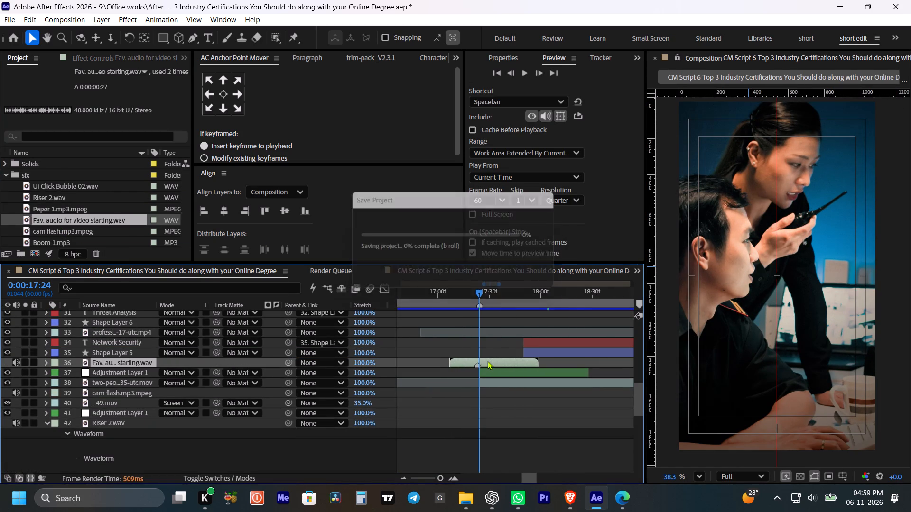
Raise the new Fav. audio for video starting.wav layer's Audio Levels to +12 dB and save the project.
{"action": "scroll", "coordinate": [487, 361], "scroll_direction": "down", "scroll_amount": 3, "text": "alt"}
{"action": "key", "text": "l"}
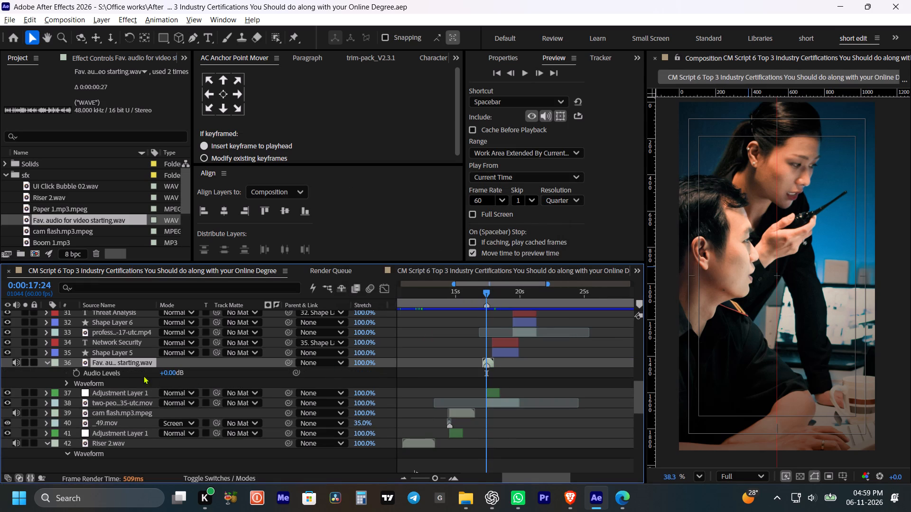
{"action": "left_click_drag", "start_coordinate": [173, 372], "coordinate": [235, 371]}
{"action": "key", "text": "ctrl+s"}
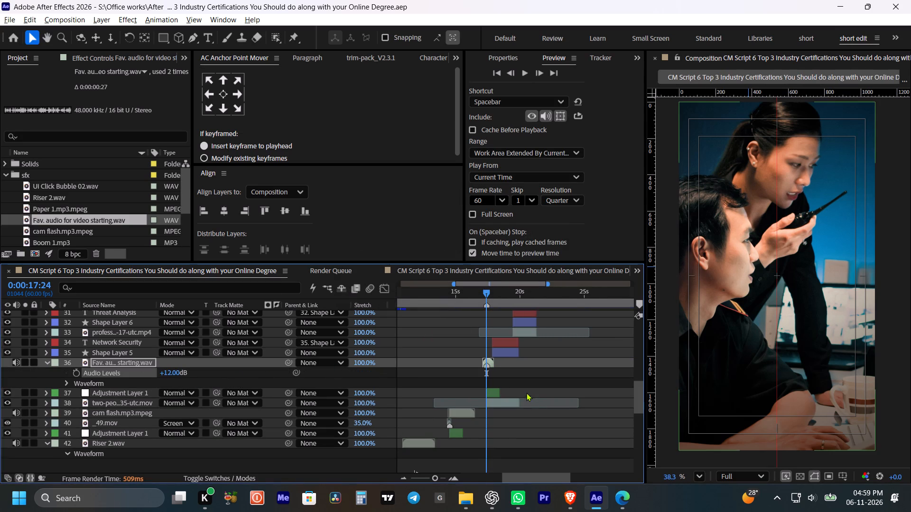
Look through the layer stack to examine the sound-effect layers already placed earlier in the composition.
{"action": "scroll", "coordinate": [517, 389], "scroll_direction": "down", "scroll_amount": 3}
{"action": "scroll", "coordinate": [452, 388], "scroll_direction": "down", "scroll_amount": 3, "text": "alt"}
{"action": "left_click", "coordinate": [482, 375]}
{"action": "key", "text": "m"}
{"action": "scroll", "coordinate": [475, 374], "scroll_direction": "down", "scroll_amount": 3}
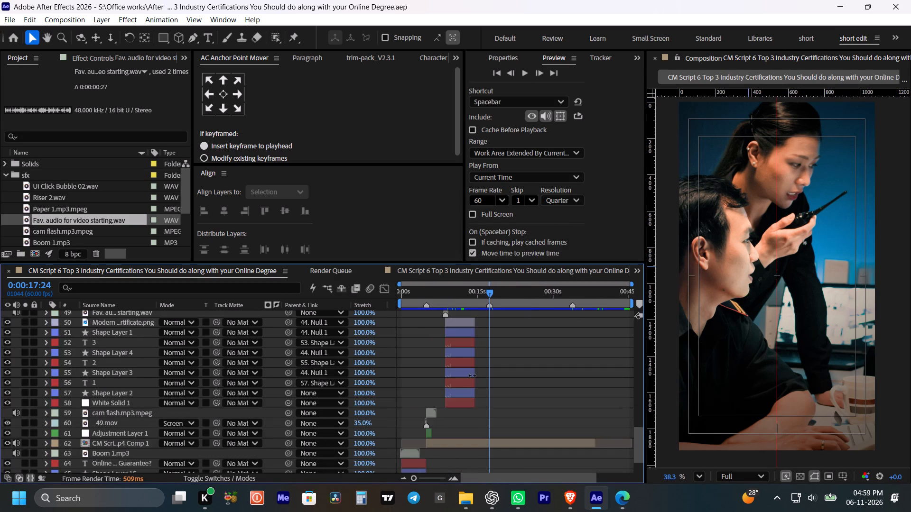
{"action": "scroll", "coordinate": [435, 384], "scroll_direction": "down", "scroll_amount": 1}
{"action": "left_click", "coordinate": [431, 384]}
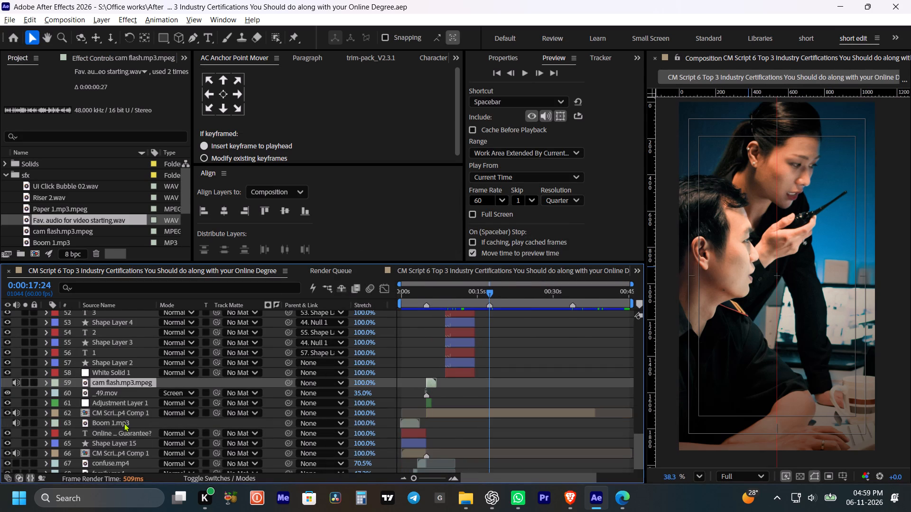
{"action": "scroll", "coordinate": [124, 423], "scroll_direction": "down", "scroll_amount": 5}
{"action": "scroll", "coordinate": [114, 440], "scroll_direction": "up", "scroll_amount": 5}
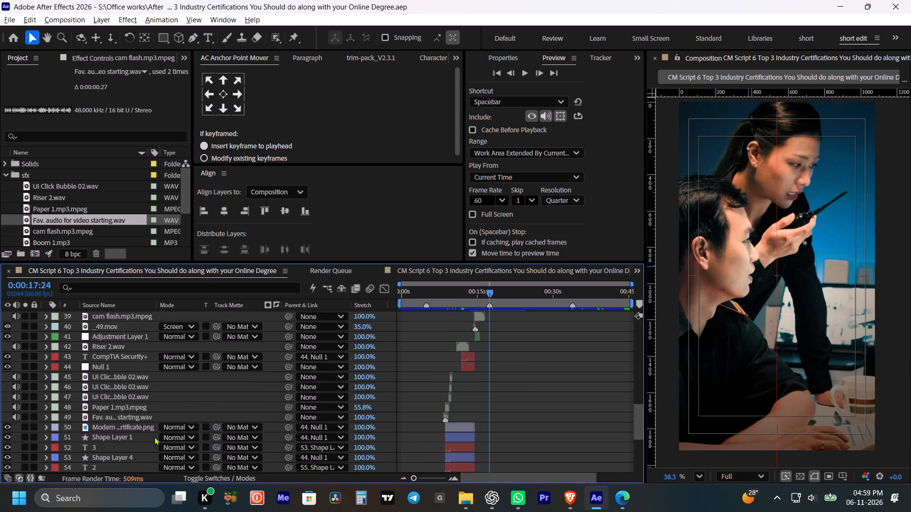
{"action": "scroll", "coordinate": [507, 351], "scroll_direction": "up", "scroll_amount": 6}
{"action": "scroll", "coordinate": [494, 360], "scroll_direction": "up", "scroll_amount": 3, "text": "alt"}
With the playhead at 0:00:17:50, add Paper 1.mp3.mpeg directly above the Network Security layer at about 18 seconds.
{"action": "key", "text": "space"}
{"action": "left_click_drag", "start_coordinate": [485, 383], "coordinate": [478, 359]}
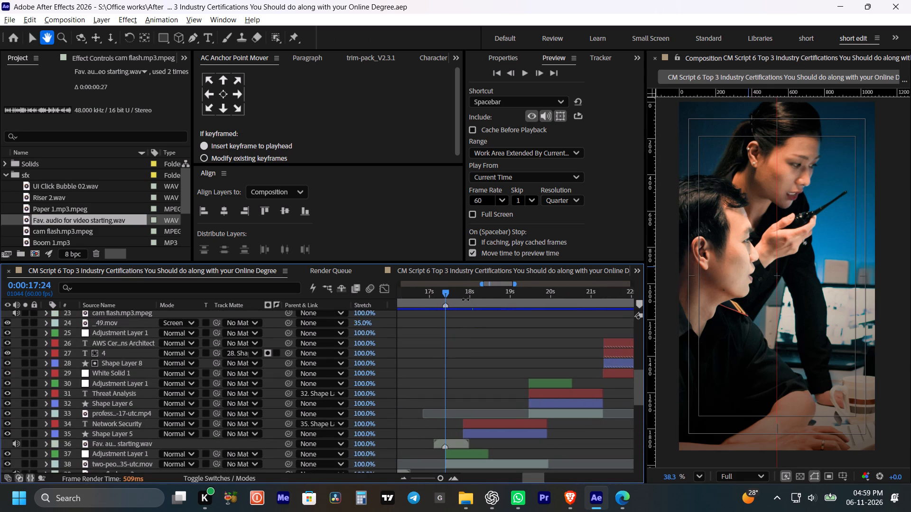
{"action": "left_click_drag", "start_coordinate": [466, 292], "coordinate": [461, 290], "text": "shift"}
{"action": "left_click", "coordinate": [64, 196]}
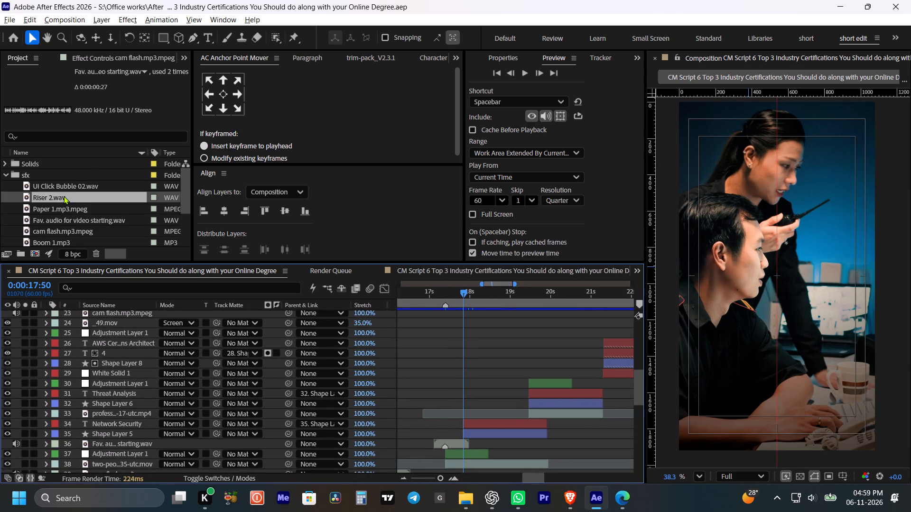
{"action": "left_click_drag", "start_coordinate": [58, 210], "coordinate": [470, 418]}
{"action": "left_click", "coordinate": [468, 418]}
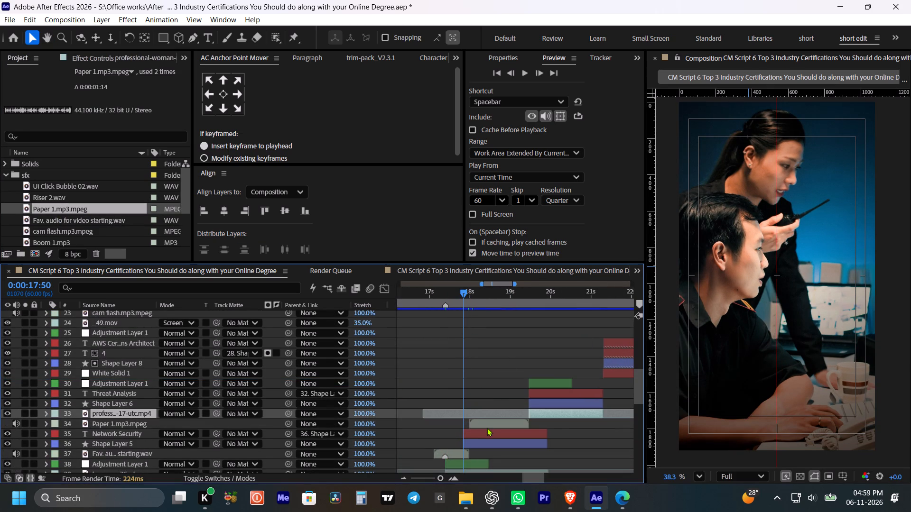
Time-stretch the new Paper 1.mp3.mpeg layer to 37.6% and align its start with the playhead at 0:00:17:50.
{"action": "left_click", "coordinate": [490, 424]}
{"action": "left_click_drag", "start_coordinate": [524, 424], "coordinate": [501, 425], "text": "alt"}
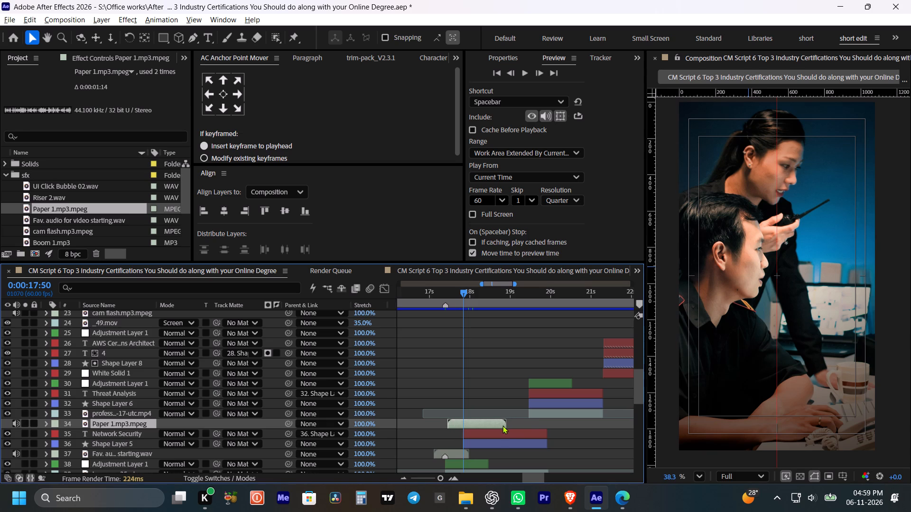
{"action": "left_click_drag", "start_coordinate": [506, 421], "coordinate": [474, 418], "text": "alt"}
{"action": "left_click_drag", "start_coordinate": [469, 421], "coordinate": [481, 428]}
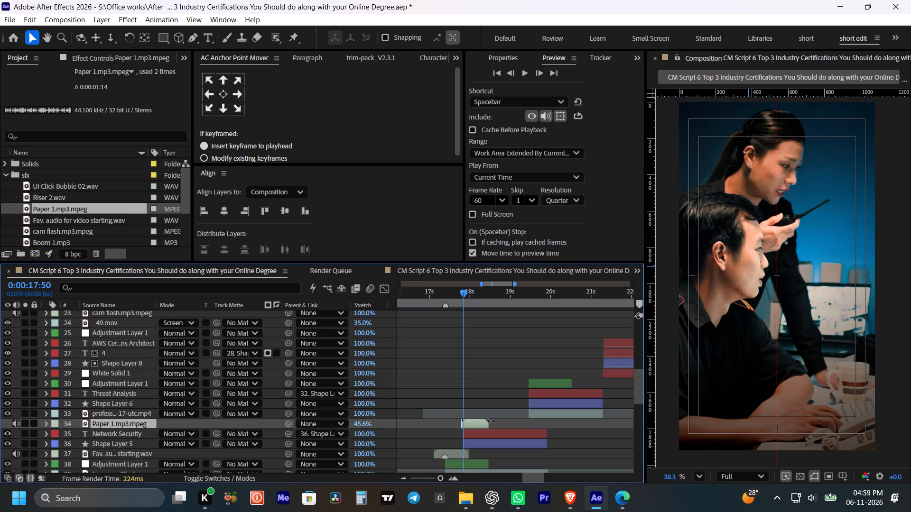
{"action": "left_click_drag", "start_coordinate": [491, 421], "coordinate": [485, 421], "text": "alt"}
{"action": "key", "text": "bracketleft"}
Set the Audio Levels of the Paper 1.mp3.mpeg layer above Network Security to -10 dB and preview the Network Security title.
{"action": "left_click", "coordinate": [480, 423]}
{"action": "key", "text": "l"}
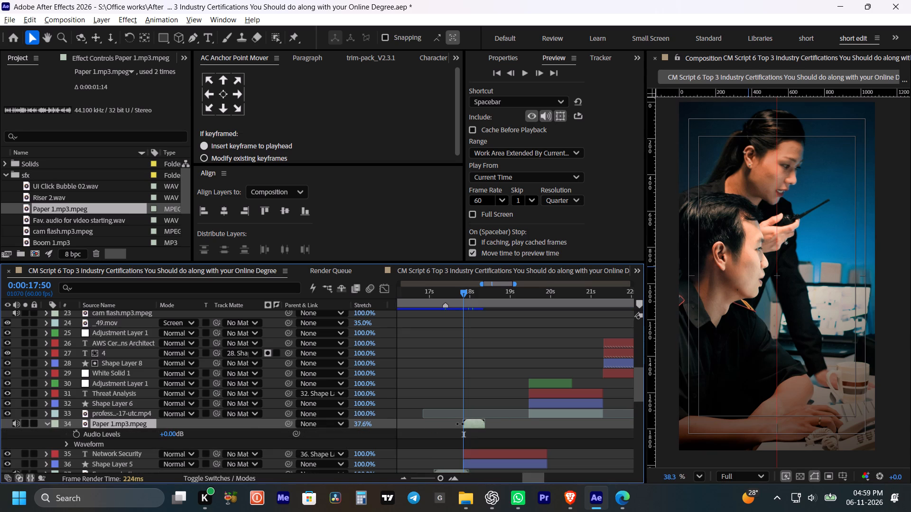
{"action": "left_click", "coordinate": [173, 431]}
{"action": "type", "text": "-1"}
{"action": "key", "text": "0"}
{"action": "left_click", "coordinate": [263, 436]}
{"action": "left_click", "coordinate": [443, 291]}
{"action": "key", "text": "space"}
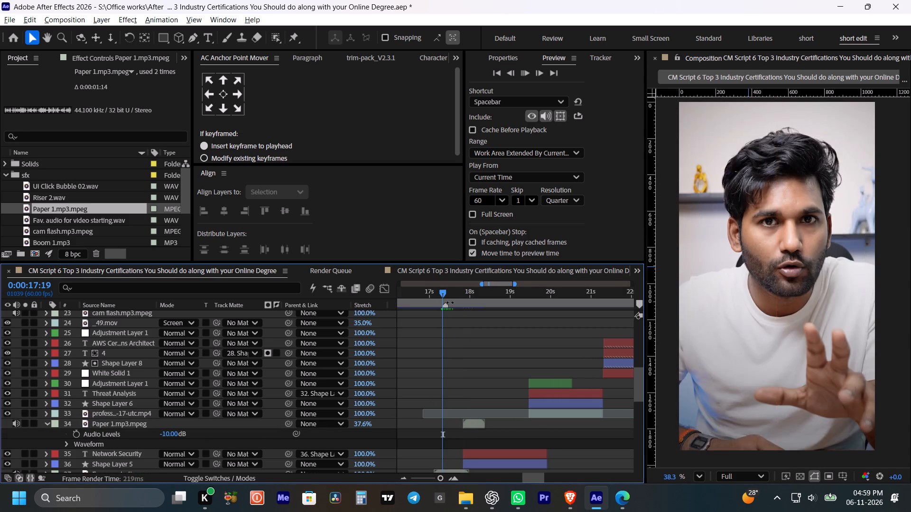
{"action": "key", "text": "space"}
Copy the Paper 1.mp3.mpeg layer above Adjustment Layer 1 in the Threat Analysis section, with its start aligned to 0:00:19:28.
{"action": "left_click", "coordinate": [474, 421]}
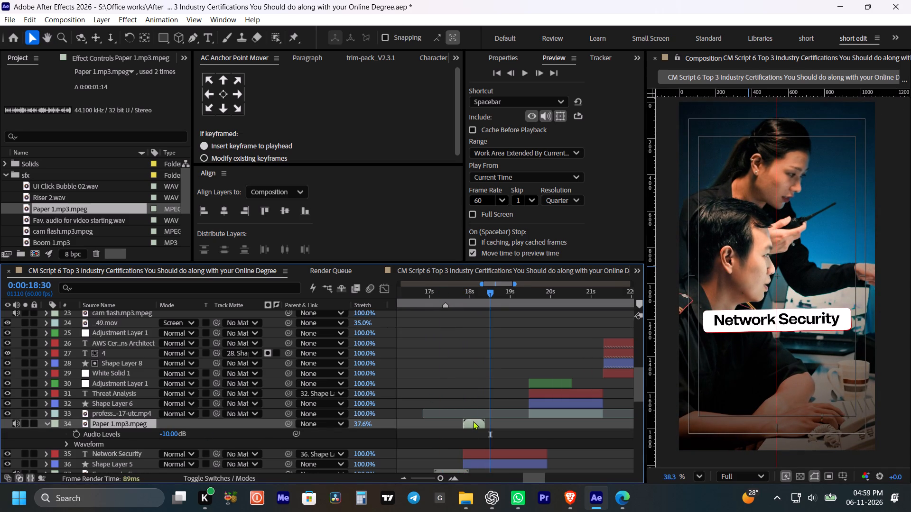
{"action": "key", "text": "ctrl+c"}
{"action": "left_click", "coordinate": [536, 293], "text": "shift"}
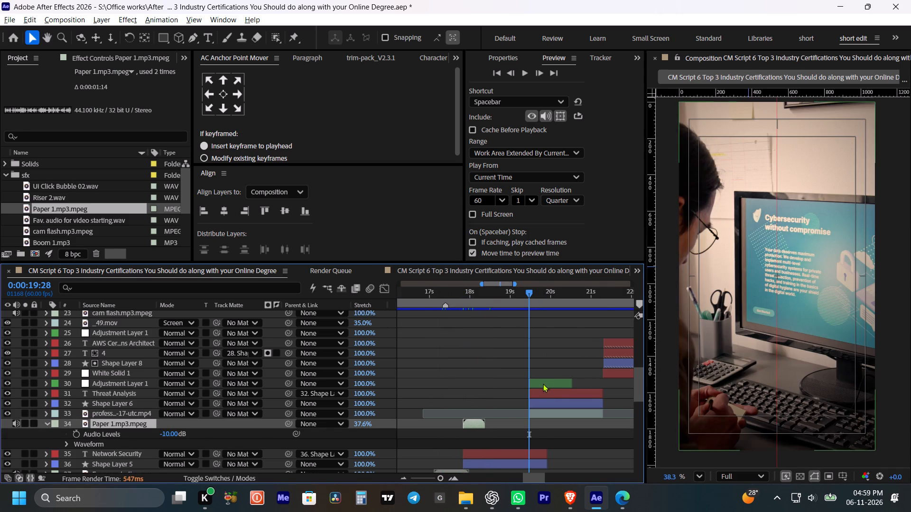
{"action": "left_click", "coordinate": [543, 382]}
{"action": "key", "text": "ctrl+v"}
{"action": "key", "text": "bracketleft"}
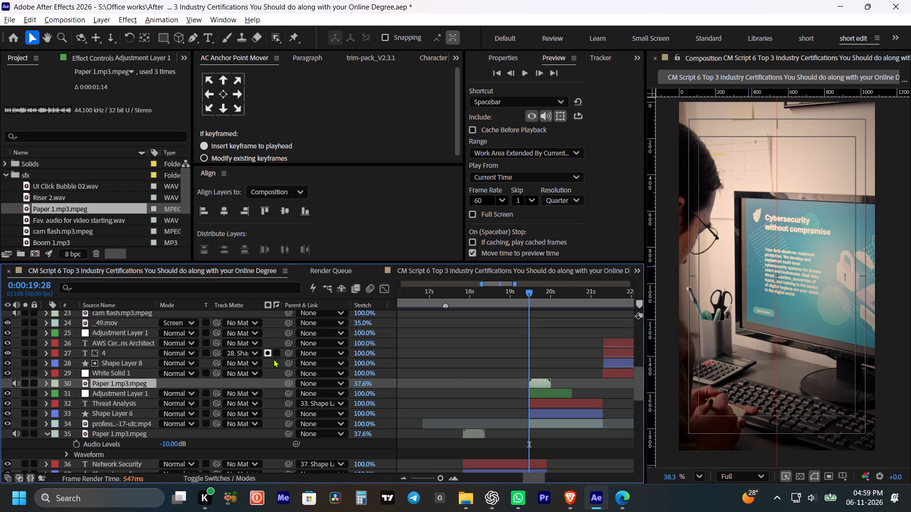
Play back from 0:00:19:28 to check the Threat Analysis sound effect and the transition into the AWS title.
{"action": "key", "text": "space"}
{"action": "key", "text": "space"}
{"action": "scroll", "coordinate": [462, 361], "scroll_direction": "down", "scroll_amount": 2, "text": "alt"}
{"action": "key", "text": "space"}
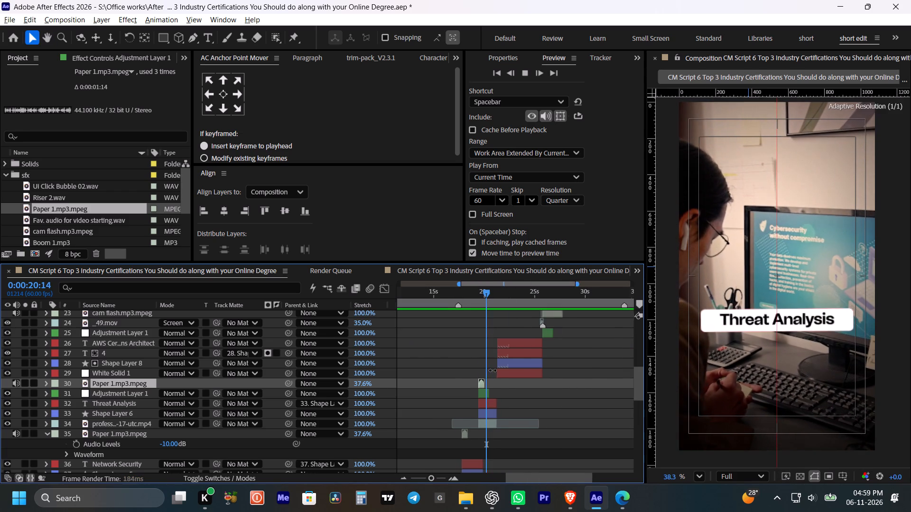
{"action": "scroll", "coordinate": [493, 370], "scroll_direction": "up", "scroll_amount": 1, "text": "alt"}
{"action": "key", "text": "space"}
{"action": "left_click_drag", "start_coordinate": [505, 392], "coordinate": [497, 391]}
{"action": "key", "text": "space"}
{"action": "scroll", "coordinate": [497, 391], "scroll_direction": "up", "scroll_amount": 1}
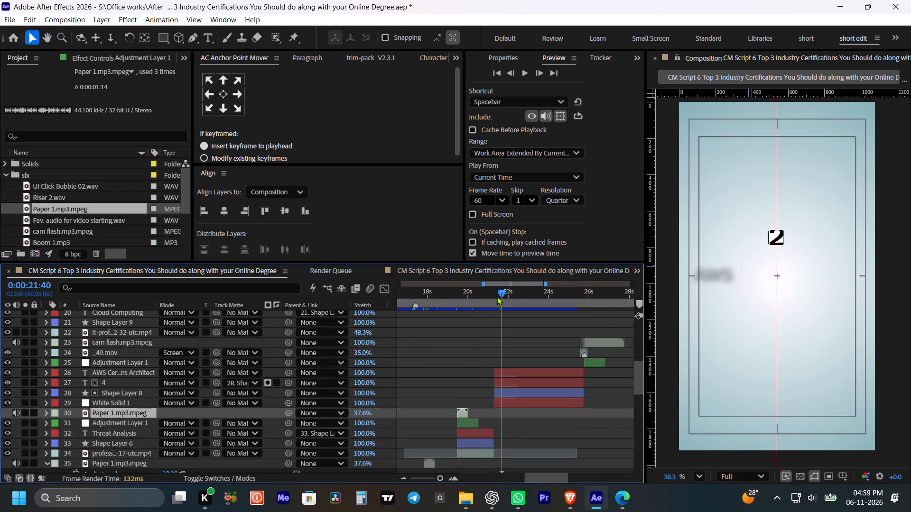
With the playhead at 0:00:21:17, save the project and add Fav. audio for video starting.wav directly above the AWS Certified title layer.
{"action": "left_click_drag", "start_coordinate": [497, 294], "coordinate": [492, 293], "text": "shift"}
{"action": "key", "text": "ctrl+s"}
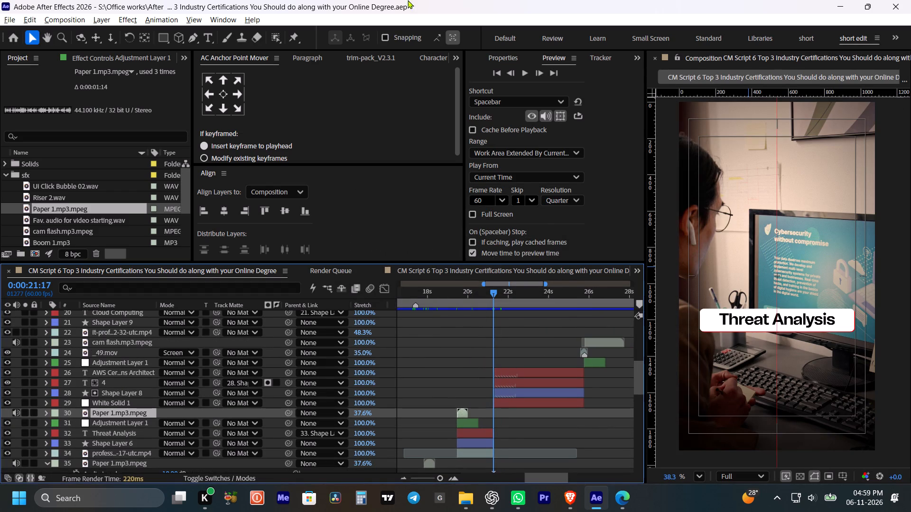
{"action": "left_click_drag", "start_coordinate": [74, 223], "coordinate": [93, 228]}
{"action": "left_click_drag", "start_coordinate": [220, 245], "coordinate": [495, 355]}
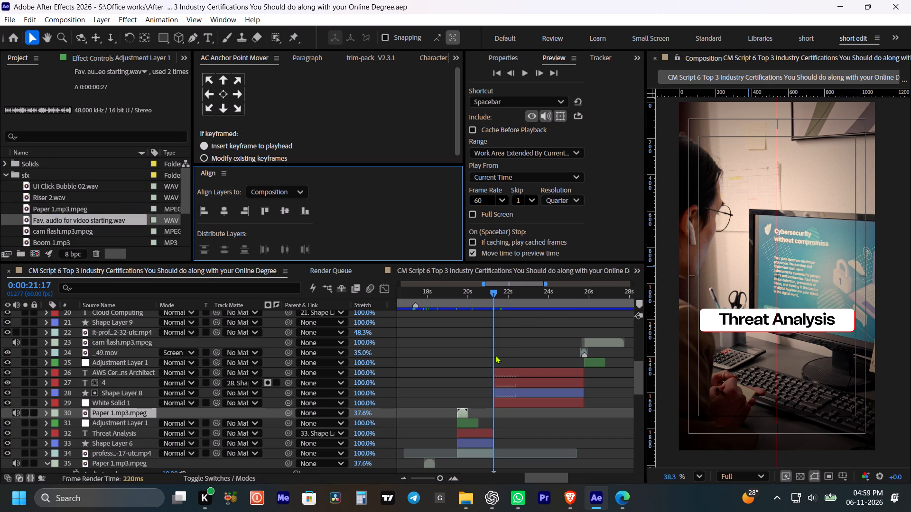
{"action": "left_click_drag", "start_coordinate": [495, 355], "coordinate": [493, 359]}
{"action": "left_click_drag", "start_coordinate": [47, 220], "coordinate": [492, 332]}
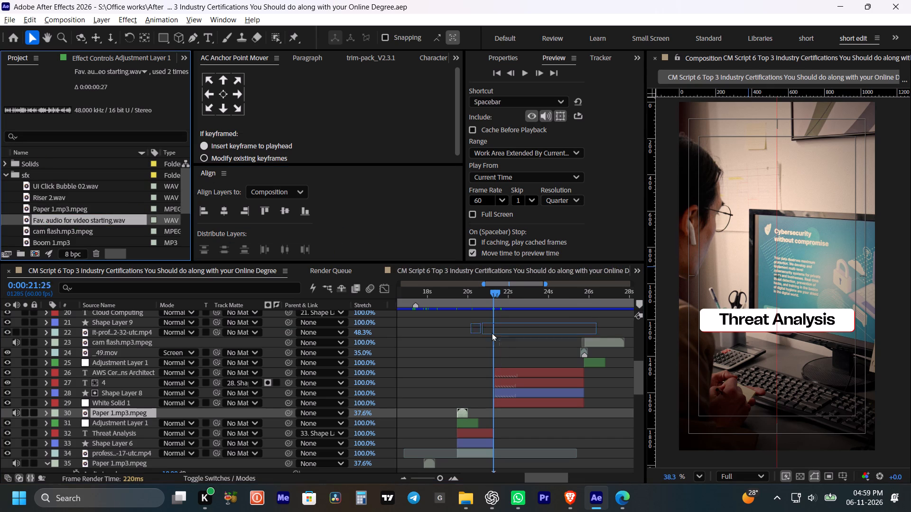
{"action": "left_click_drag", "start_coordinate": [492, 332], "coordinate": [489, 368]}
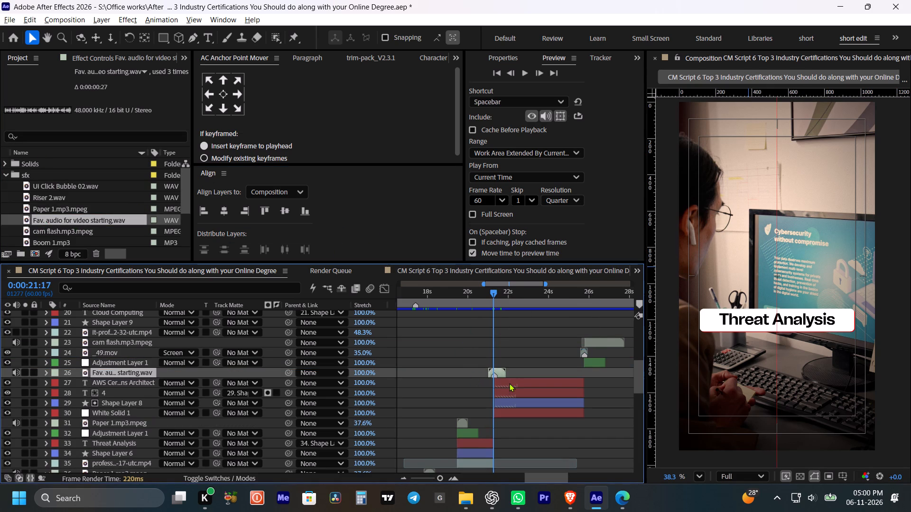
Raise the new Fav. audio for video starting.wav layer's Audio Levels to +12 dB, save the project and preview the AWS title.
{"action": "scroll", "coordinate": [501, 384], "scroll_direction": "up", "scroll_amount": 3, "text": "alt"}
{"action": "key", "text": "l"}
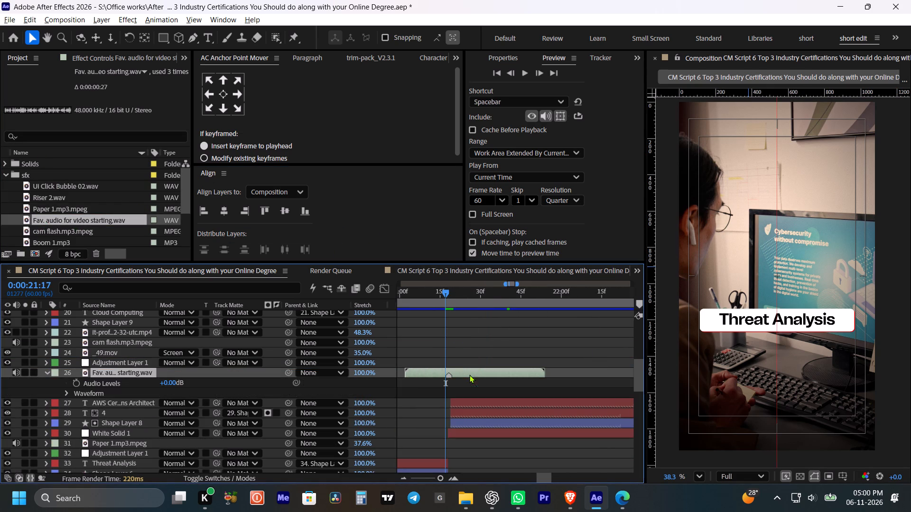
{"action": "left_click_drag", "start_coordinate": [186, 383], "coordinate": [270, 375]}
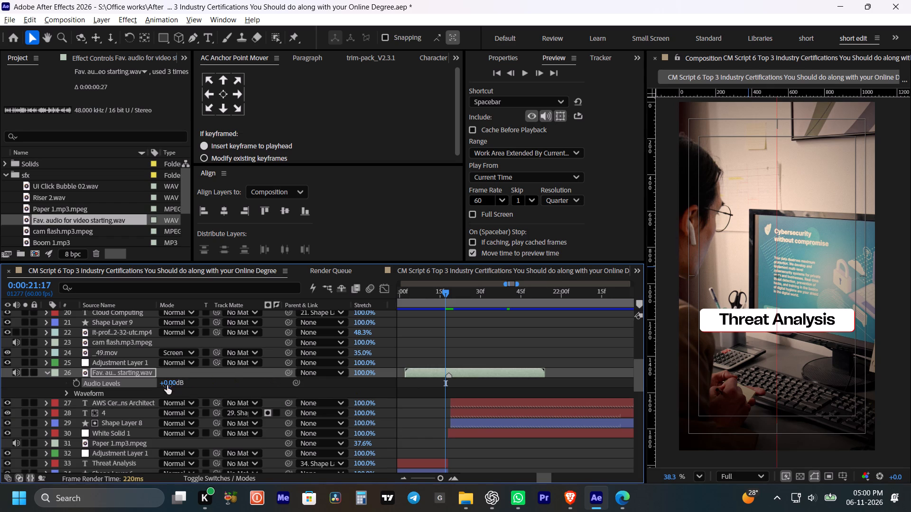
{"action": "left_click_drag", "start_coordinate": [167, 384], "coordinate": [232, 383]}
{"action": "key", "text": "ctrl+s"}
{"action": "scroll", "coordinate": [424, 393], "scroll_direction": "down", "scroll_amount": 3, "text": "alt"}
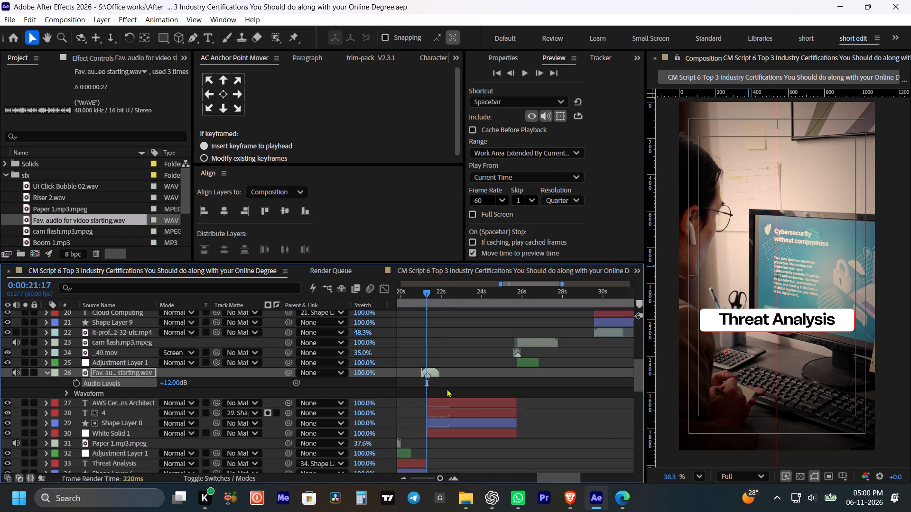
{"action": "key", "text": "space"}
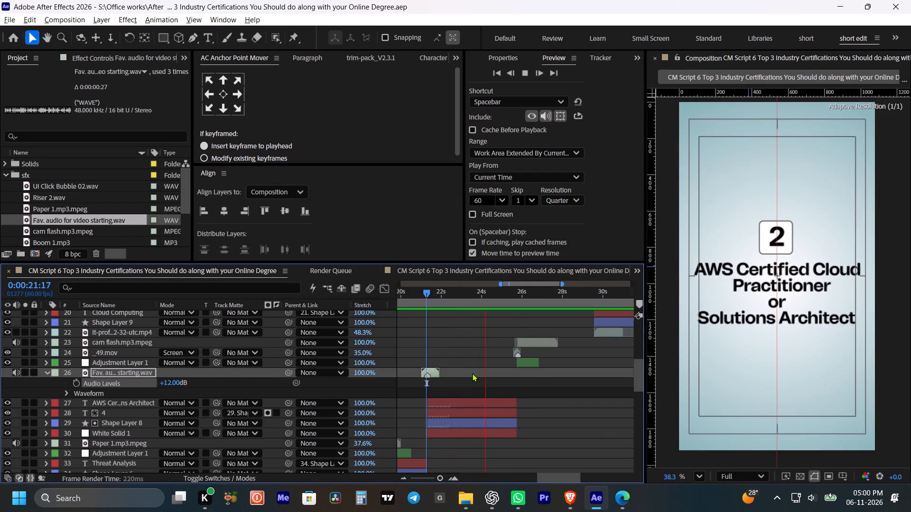
{"action": "key", "text": "space"}
Move the playhead to 0:00:21:25, save the project, and import Sicon_05.wav from the NC folder in MY SFX into the sfx folder.
{"action": "left_click_drag", "start_coordinate": [481, 290], "coordinate": [436, 293]}
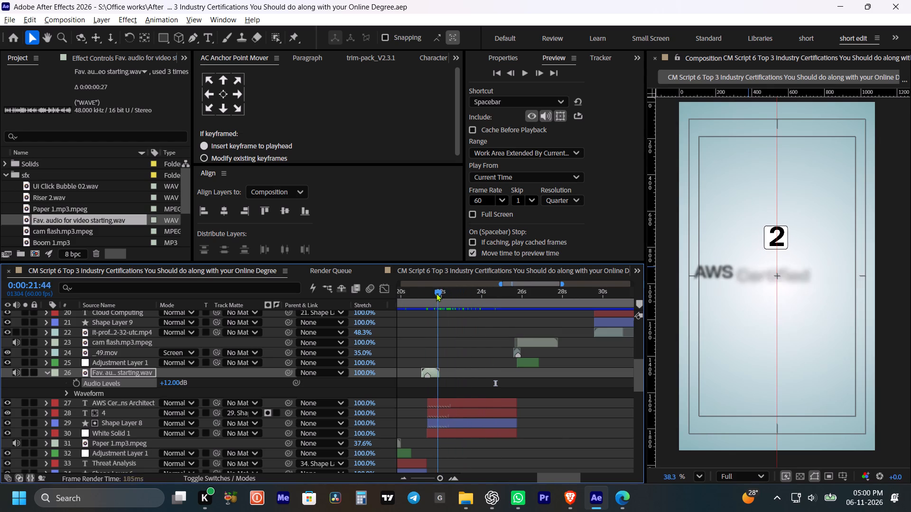
{"action": "left_click_drag", "start_coordinate": [436, 293], "coordinate": [429, 292]}
{"action": "key", "text": "ctrl+s"}
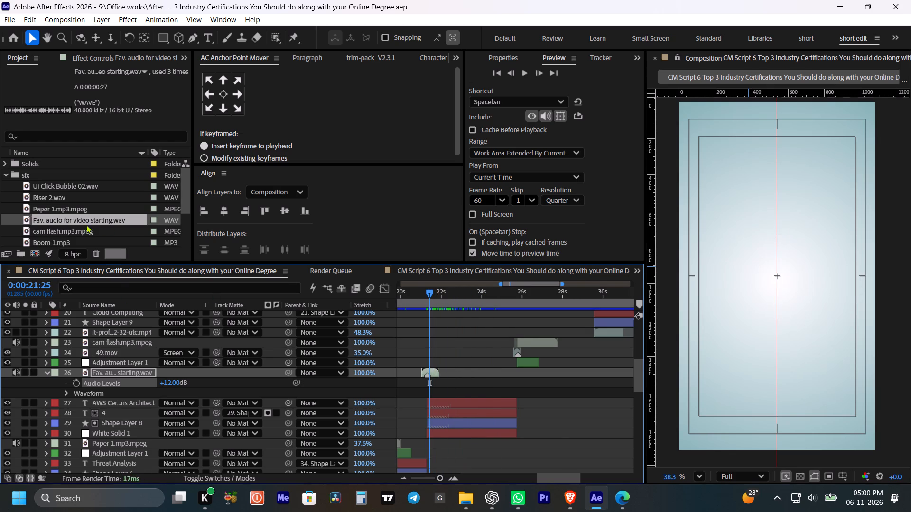
{"action": "left_click", "coordinate": [66, 223]}
{"action": "key", "text": "ctrl+i"}
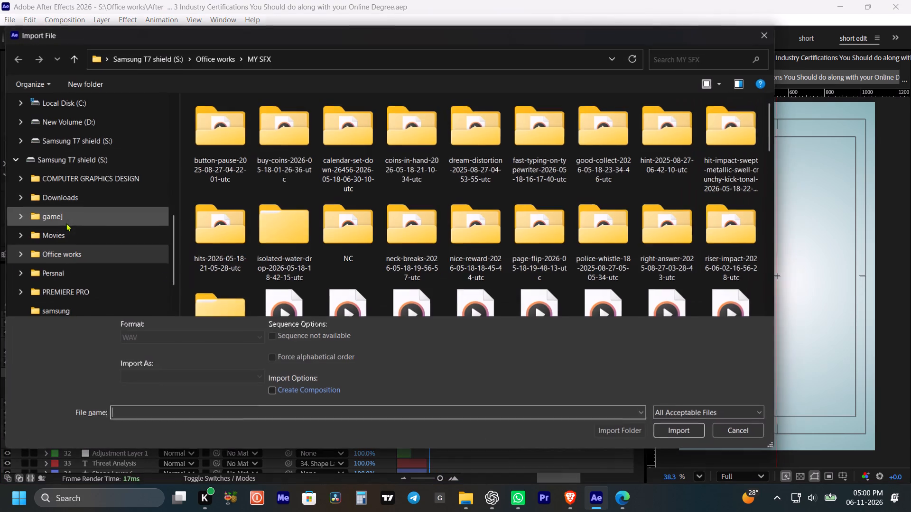
{"action": "double_click", "coordinate": [355, 217]}
{"action": "scroll", "coordinate": [507, 222], "scroll_direction": "down", "scroll_amount": 6}
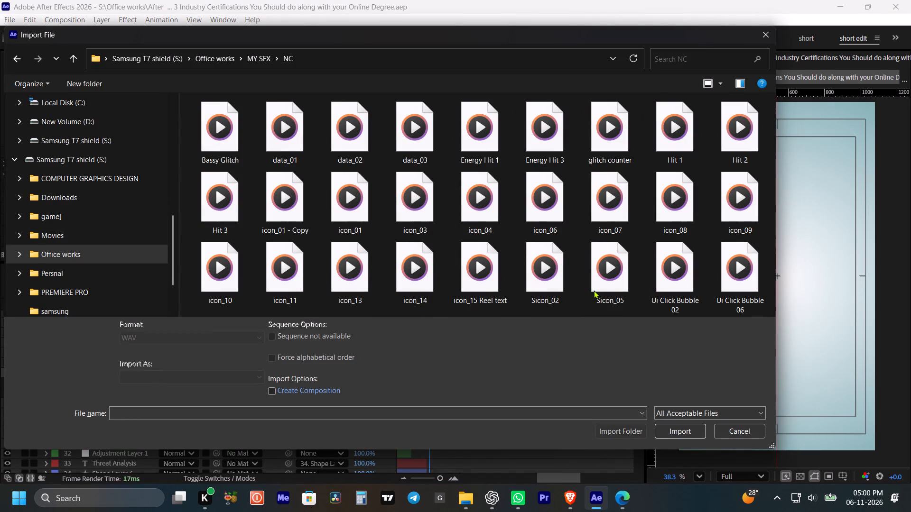
{"action": "left_click", "coordinate": [594, 290]}
{"action": "left_click_drag", "start_coordinate": [701, 430], "coordinate": [697, 430]}
Add Sicon_05.wav directly above the Fav. audio for video starting.wav layer, with its start aligned to 0:00:21:25.
{"action": "left_click", "coordinate": [48, 194]}
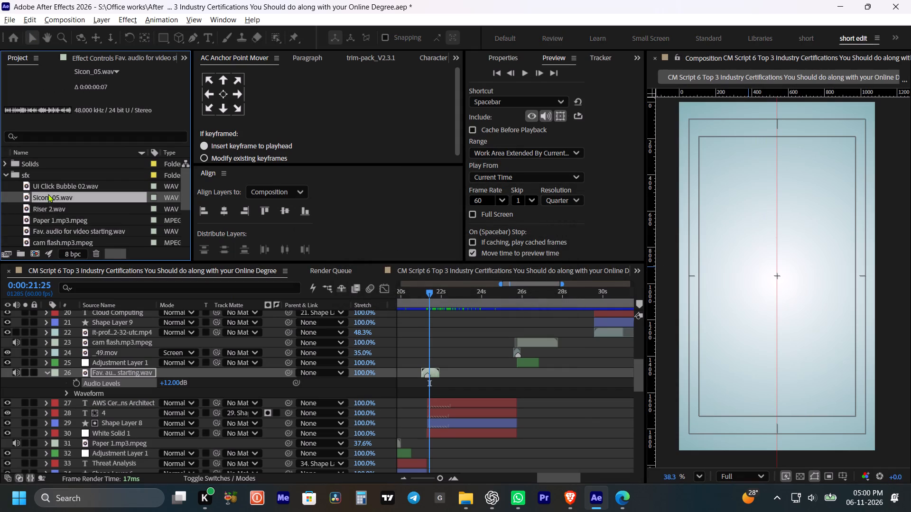
{"action": "left_click_drag", "start_coordinate": [56, 200], "coordinate": [444, 367]}
{"action": "type", "text": "["}
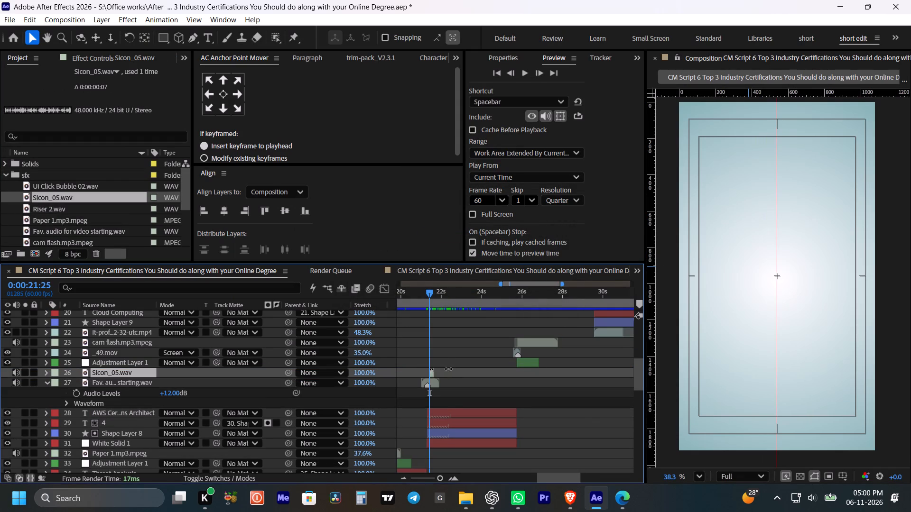
Play back from 0:00:21:25 through the Cloud Computing and Modern Infrastructure titles to check the sound and upcoming transitions.
{"action": "key", "text": "space"}
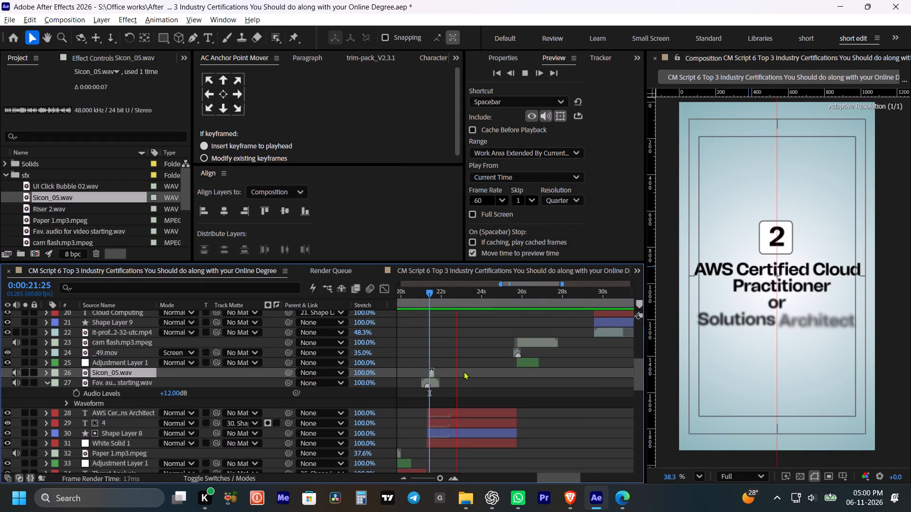
{"action": "key", "text": "v"}
{"action": "key", "text": "space"}
{"action": "left_click_drag", "start_coordinate": [546, 385], "coordinate": [531, 386]}
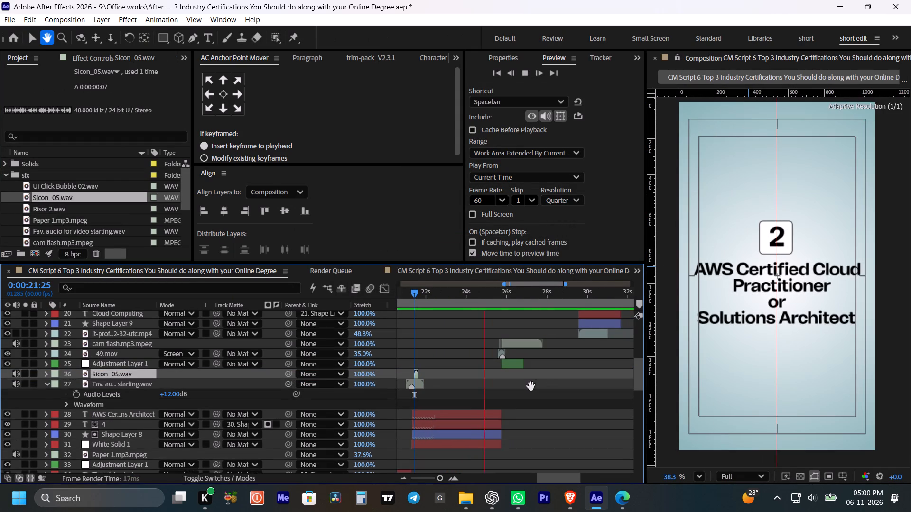
{"action": "key", "text": "v"}
{"action": "key", "text": "space"}
{"action": "key", "text": "space"}
{"action": "key", "text": "space"}
{"action": "key", "text": "space"}
{"action": "key", "text": "space"}
{"action": "left_click_drag", "start_coordinate": [530, 387], "coordinate": [483, 424]}
{"action": "scroll", "coordinate": [499, 404], "scroll_direction": "down", "scroll_amount": 2, "text": "alt"}
{"action": "key", "text": "space"}
{"action": "left_click_drag", "start_coordinate": [525, 403], "coordinate": [465, 436]}
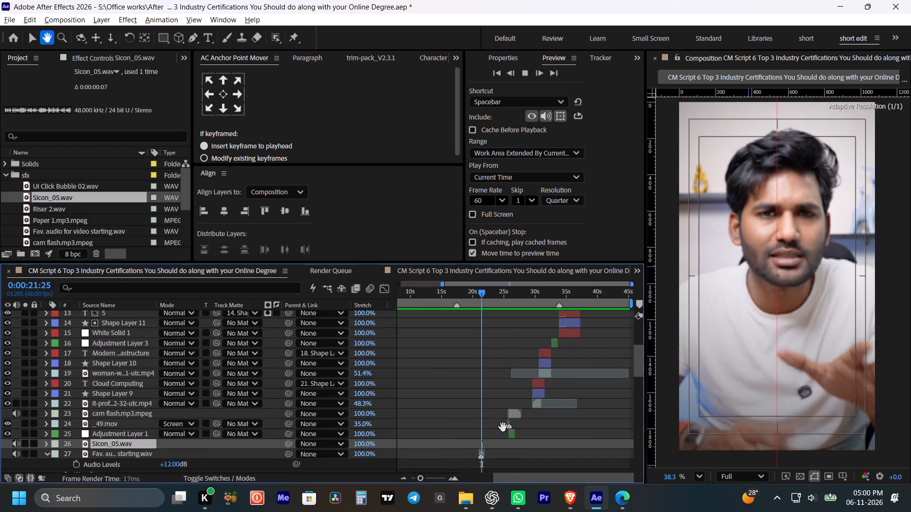
{"action": "scroll", "coordinate": [519, 421], "scroll_direction": "up", "scroll_amount": 1, "text": "alt"}
{"action": "key", "text": "space"}
{"action": "left_click_drag", "start_coordinate": [562, 432], "coordinate": [493, 432]}
{"action": "key", "text": "v"}
{"action": "key", "text": "space"}
{"action": "key", "text": "space"}
{"action": "left_click_drag", "start_coordinate": [506, 429], "coordinate": [487, 408]}
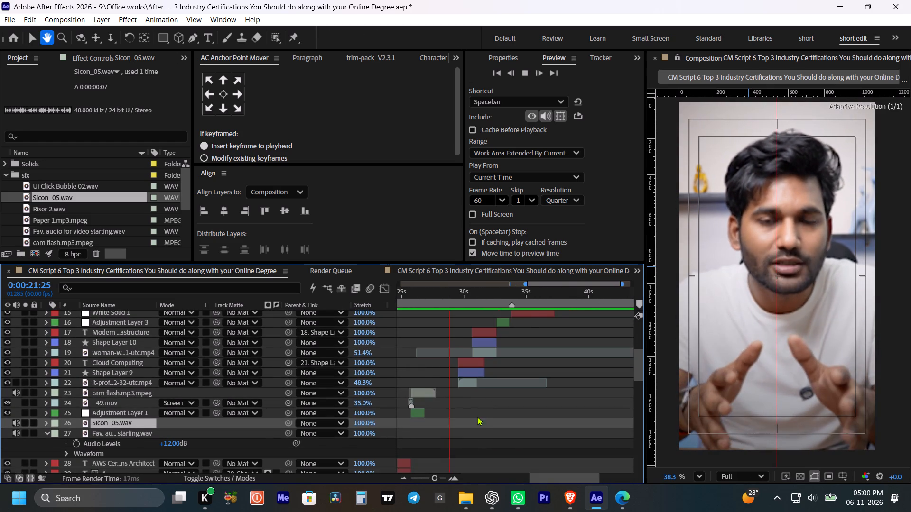
{"action": "scroll", "coordinate": [484, 422], "scroll_direction": "down", "scroll_amount": 1, "text": "alt"}
{"action": "key", "text": "space"}
{"action": "left_click_drag", "start_coordinate": [485, 422], "coordinate": [498, 402]}
{"action": "key", "text": "space"}
{"action": "scroll", "coordinate": [499, 402], "scroll_direction": "down", "scroll_amount": 2}
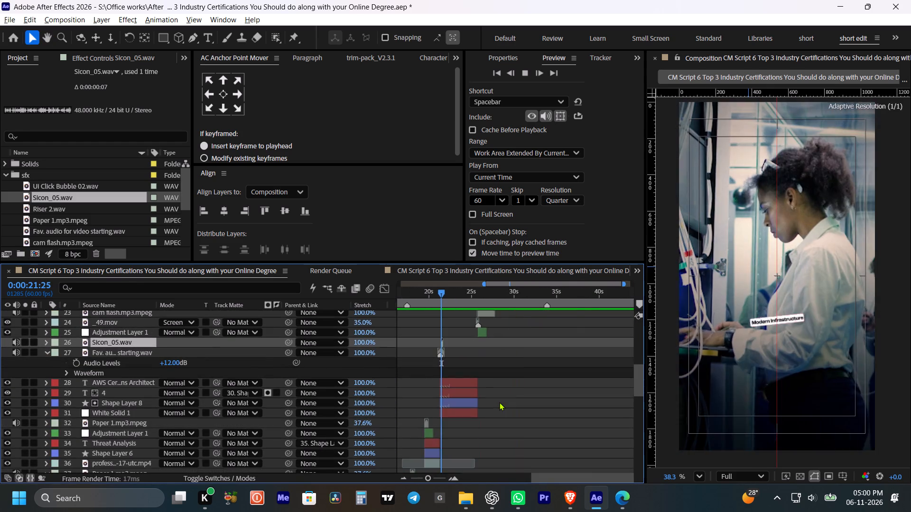
{"action": "key", "text": "space"}
Copy the Paper 1.mp3.mpeg layer above Network Security to directly above Cloud Computing, with its start aligned to 0:00:29:34.
{"action": "scroll", "coordinate": [499, 402], "scroll_direction": "down", "scroll_amount": 2}
{"action": "scroll", "coordinate": [429, 417], "scroll_direction": "down", "scroll_amount": 3}
{"action": "left_click", "coordinate": [409, 318]}
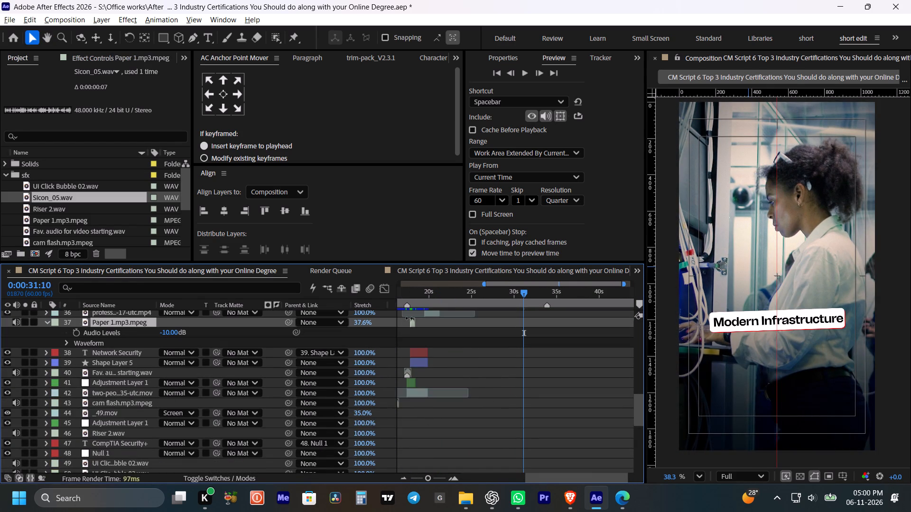
{"action": "key", "text": "ctrl+c"}
{"action": "scroll", "coordinate": [519, 351], "scroll_direction": "up", "scroll_amount": 8}
{"action": "scroll", "coordinate": [524, 355], "scroll_direction": "up", "scroll_amount": 2, "text": "alt"}
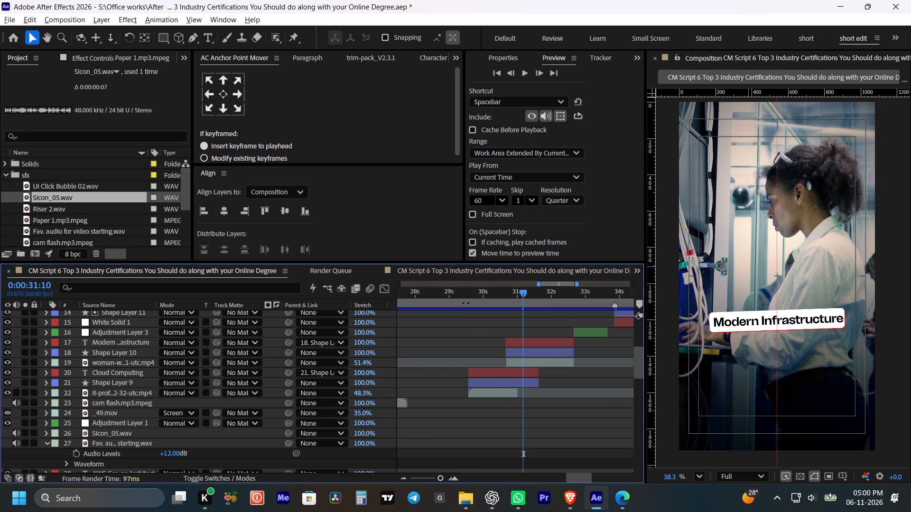
{"action": "left_click", "coordinate": [469, 297], "text": "shift"}
{"action": "left_click", "coordinate": [472, 371]}
{"action": "key", "text": "ctrl+v"}
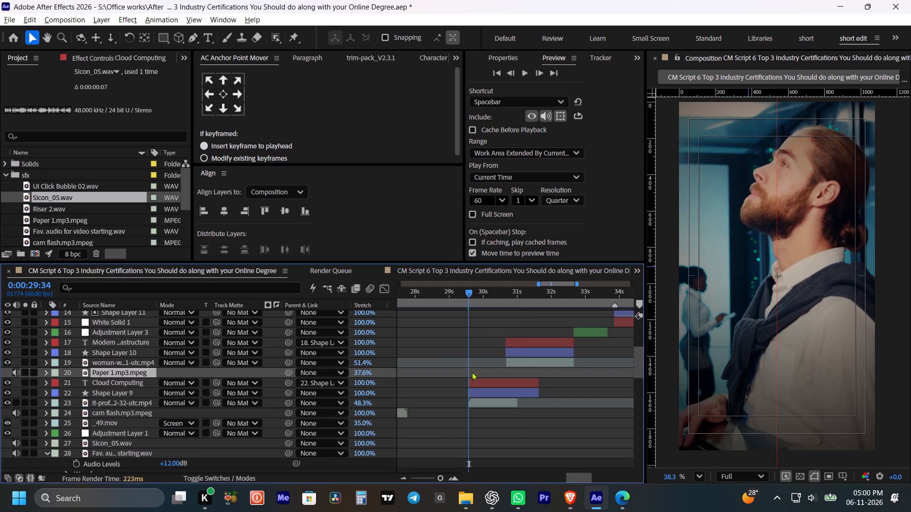
{"action": "key", "text": "bracketleft"}
Paste another Paper 1.mp3.mpeg copy directly above the Modern Infrastructure title layer, with its start aligned to 0:00:30:41.
{"action": "left_click", "coordinate": [508, 287], "text": "shift"}
{"action": "left_click", "coordinate": [515, 341]}
{"action": "key", "text": "ctrl+v"}
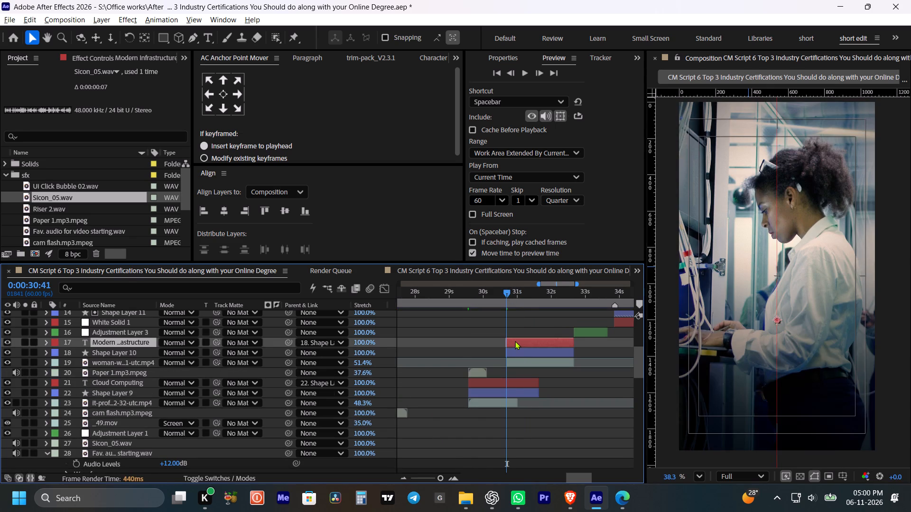
{"action": "key", "text": "bracketleft"}
Play back from 0:00:30:41 to check the Modern Infrastructure sound effect and the section leading into the CAPM title.
{"action": "key", "text": "space"}
{"action": "scroll", "coordinate": [511, 336], "scroll_direction": "down", "scroll_amount": 2, "text": "alt"}
{"action": "key", "text": "space"}
{"action": "key", "text": "space"}
{"action": "key", "text": "space"}
{"action": "left_click_drag", "start_coordinate": [563, 338], "coordinate": [528, 375]}
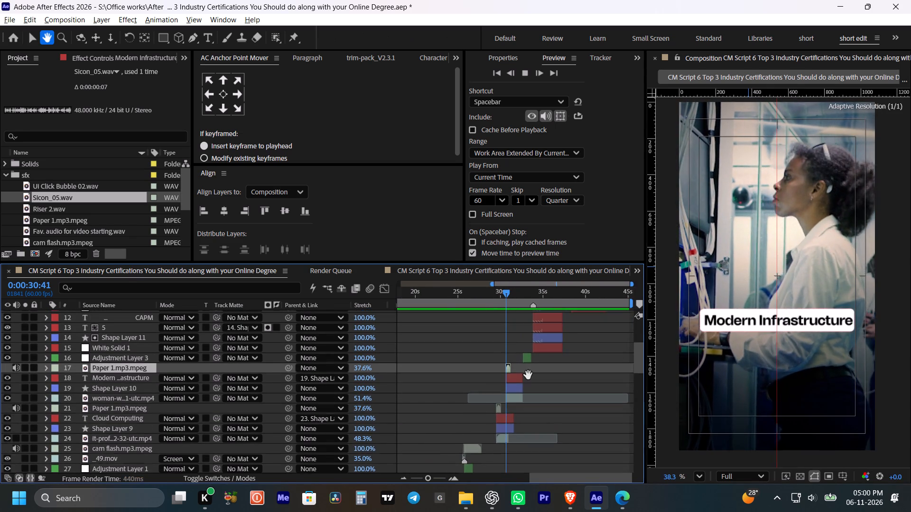
{"action": "left_click_drag", "start_coordinate": [528, 375], "coordinate": [527, 378]}
{"action": "scroll", "coordinate": [529, 376], "scroll_direction": "up", "scroll_amount": 1, "text": "alt"}
{"action": "key", "text": "v"}
{"action": "key", "text": "space"}
{"action": "key", "text": "space"}
{"action": "key", "text": "space"}
{"action": "left_click", "coordinate": [536, 368]}
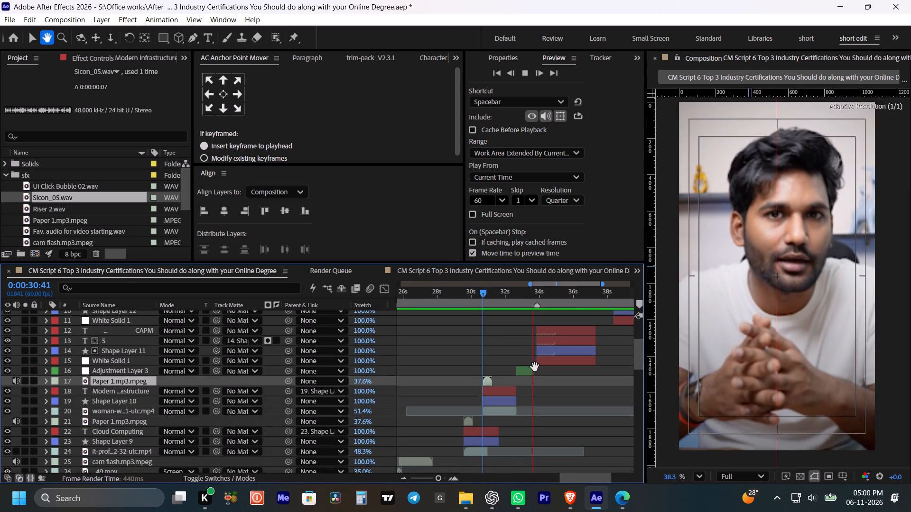
{"action": "key", "text": "space"}
{"action": "type", "text": "v"}
Duplicate Adjustment Layer 3 and place the copy directly above the Modern Infrastructure title layer, starting at 0:00:30:41.
{"action": "left_click", "coordinate": [535, 367]}
{"action": "key", "text": "ctrl+d"}
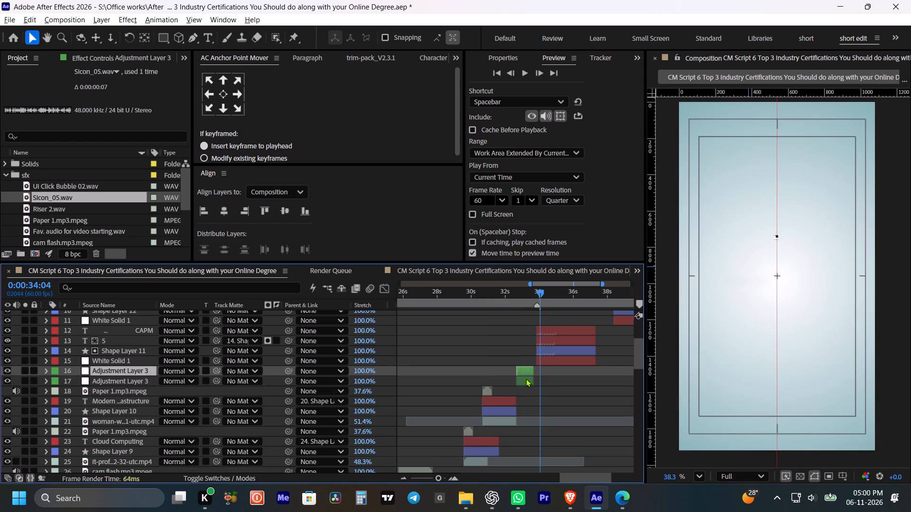
{"action": "left_click_drag", "start_coordinate": [115, 380], "coordinate": [118, 400]}
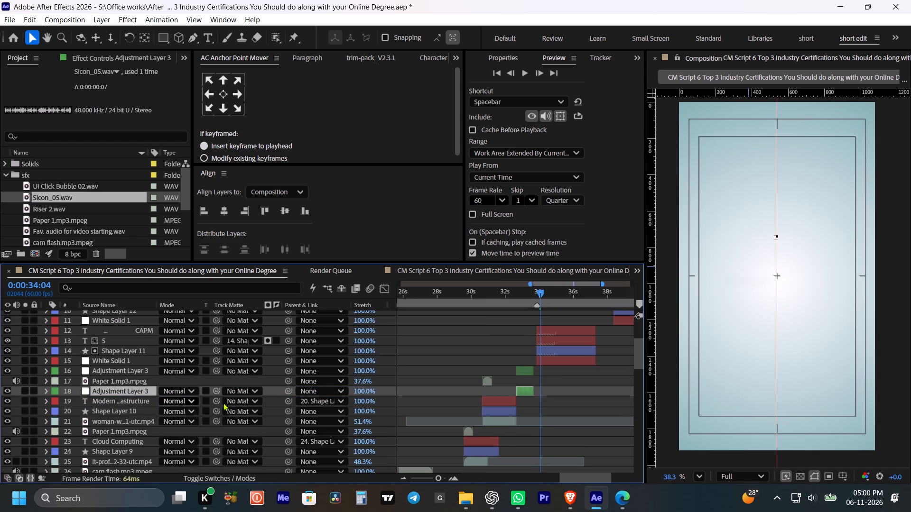
{"action": "left_click_drag", "start_coordinate": [471, 293], "coordinate": [479, 296], "text": "shift"}
{"action": "type", "text": "[]"}
{"action": "scroll", "coordinate": [485, 390], "scroll_direction": "up", "scroll_amount": 3, "text": "alt"}
{"action": "key", "text": "bracketleft"}
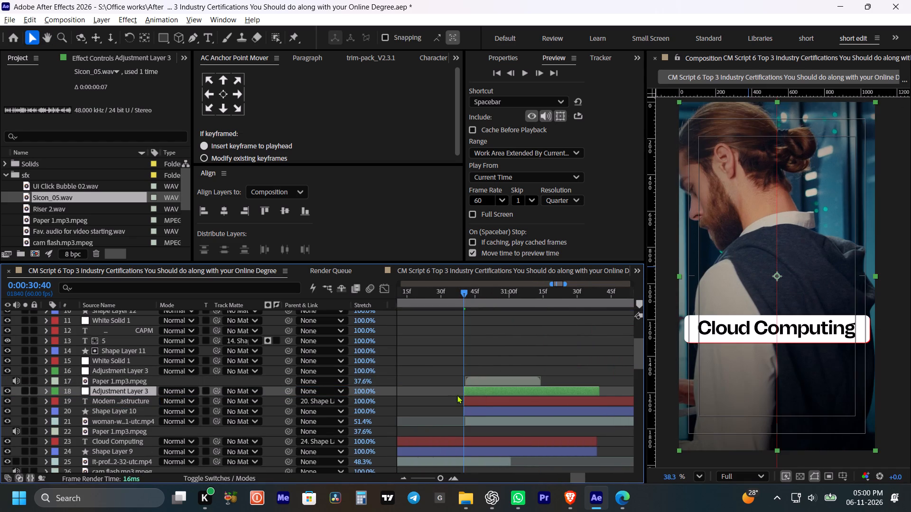
{"action": "scroll", "coordinate": [468, 394], "scroll_direction": "up", "scroll_amount": 2, "text": "alt"}
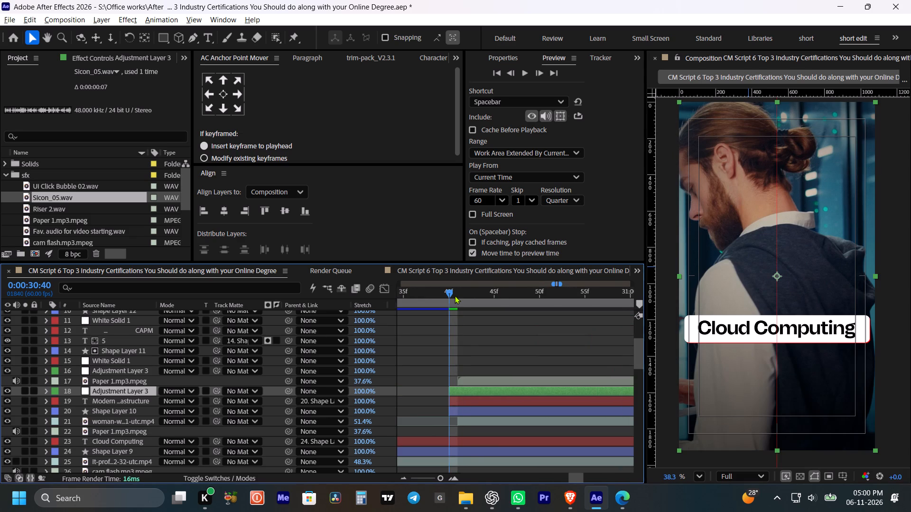
{"action": "left_click", "coordinate": [455, 295]}
{"action": "type", "text": "["}
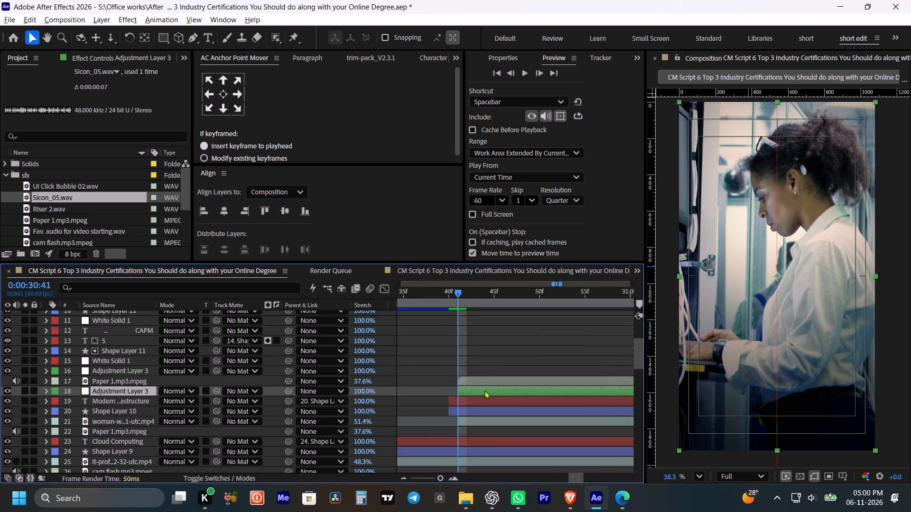
Play back from 0:00:30:41 to check the Modern Infrastructure transition and the section leading into the CAPM title.
{"action": "key", "text": "space"}
{"action": "scroll", "coordinate": [484, 390], "scroll_direction": "down", "scroll_amount": 6, "text": "alt"}
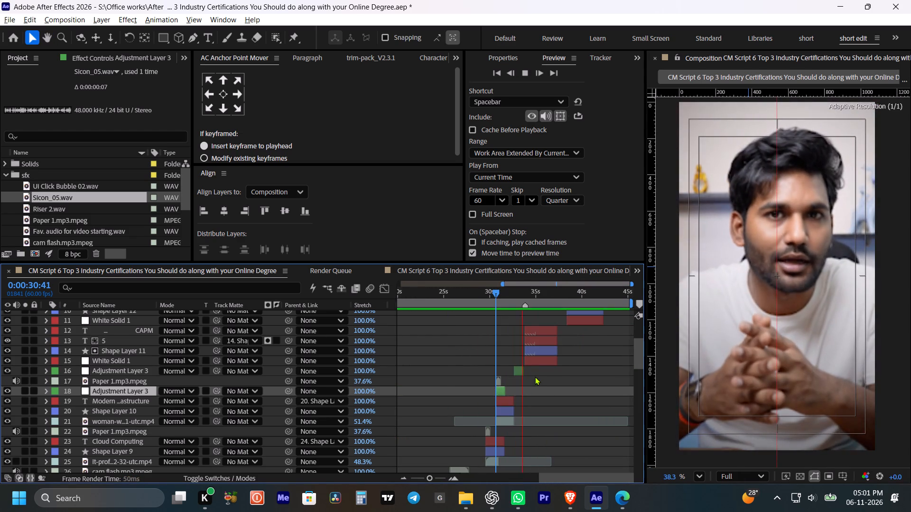
{"action": "scroll", "coordinate": [532, 376], "scroll_direction": "up", "scroll_amount": 2}
{"action": "scroll", "coordinate": [532, 376], "scroll_direction": "up", "scroll_amount": 2, "text": "alt"}
{"action": "key", "text": "space"}
Add Fav. audio for video starting.wav directly above the CAPM title layer, starting about 15 frames before 0:00:33:51, and save the project.
{"action": "left_click_drag", "start_coordinate": [507, 289], "coordinate": [501, 289], "text": "shift"}
{"action": "key", "text": "ctrl+s"}
{"action": "left_click_drag", "start_coordinate": [53, 228], "coordinate": [483, 348]}
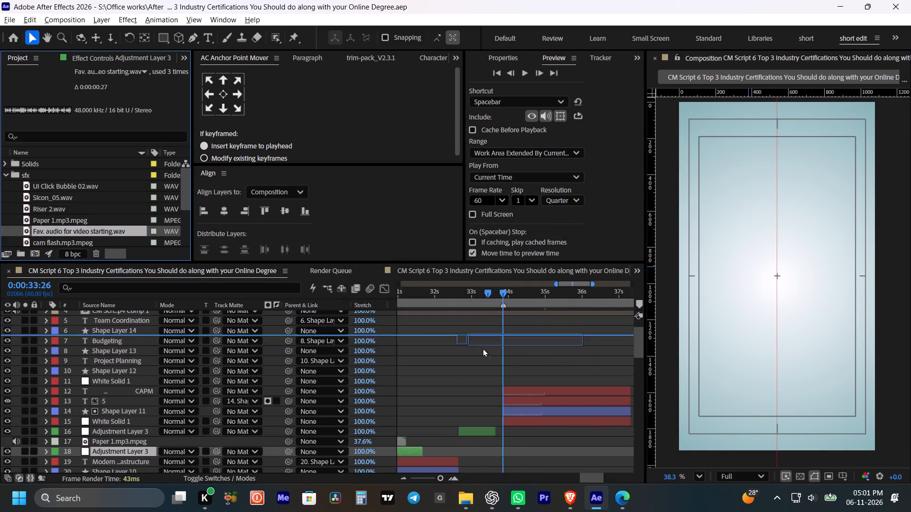
{"action": "left_click_drag", "start_coordinate": [483, 348], "coordinate": [484, 386]}
{"action": "key", "text": "bracketleft"}
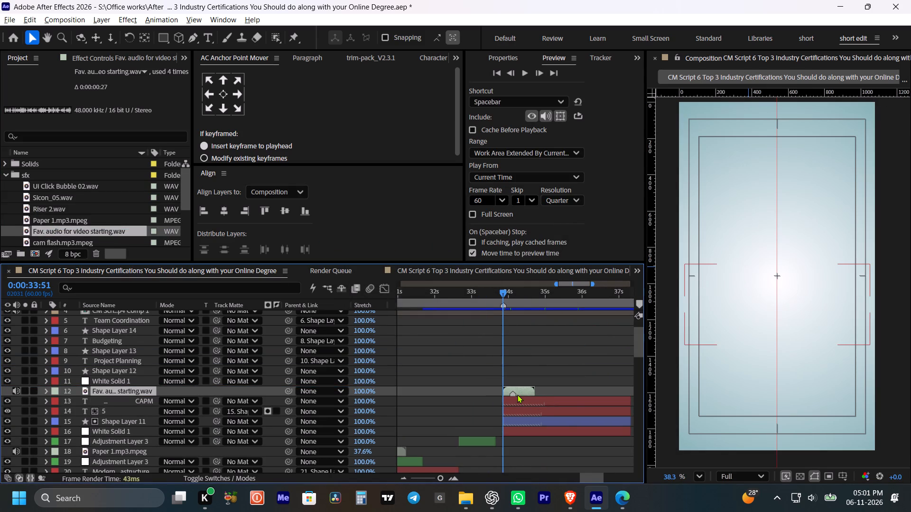
{"action": "scroll", "coordinate": [513, 395], "scroll_direction": "up", "scroll_amount": 2, "text": "alt"}
{"action": "left_click_drag", "start_coordinate": [533, 390], "coordinate": [496, 388]}
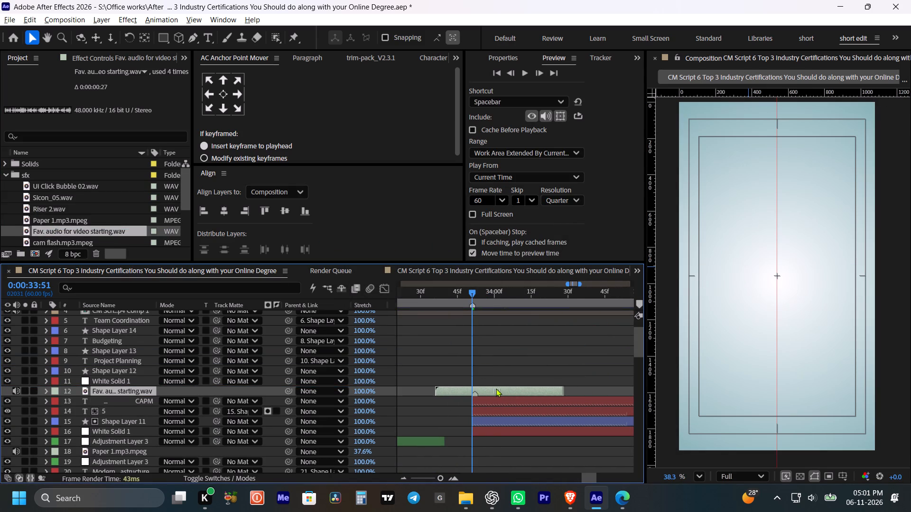
{"action": "left_click_drag", "start_coordinate": [496, 388], "coordinate": [495, 388]}
{"action": "scroll", "coordinate": [495, 388], "scroll_direction": "down", "scroll_amount": 2, "text": "alt"}
{"action": "key", "text": "ctrl+s"}
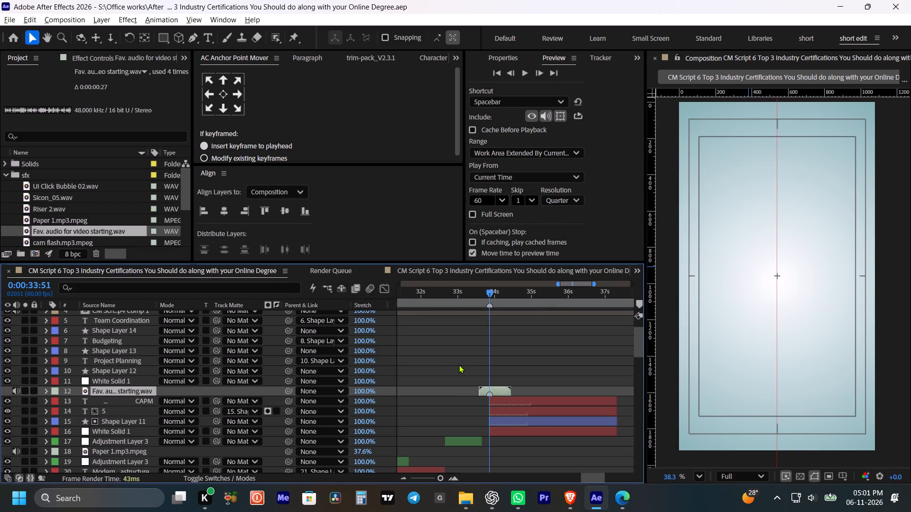
Set the audio level of the Fav. audio for video starting.wav layer above CAPM to +12.00 dB and save the project.
{"action": "key", "text": "l"}
{"action": "left_click_drag", "start_coordinate": [163, 403], "coordinate": [215, 397]}
{"action": "key", "text": "ctrl+s"}
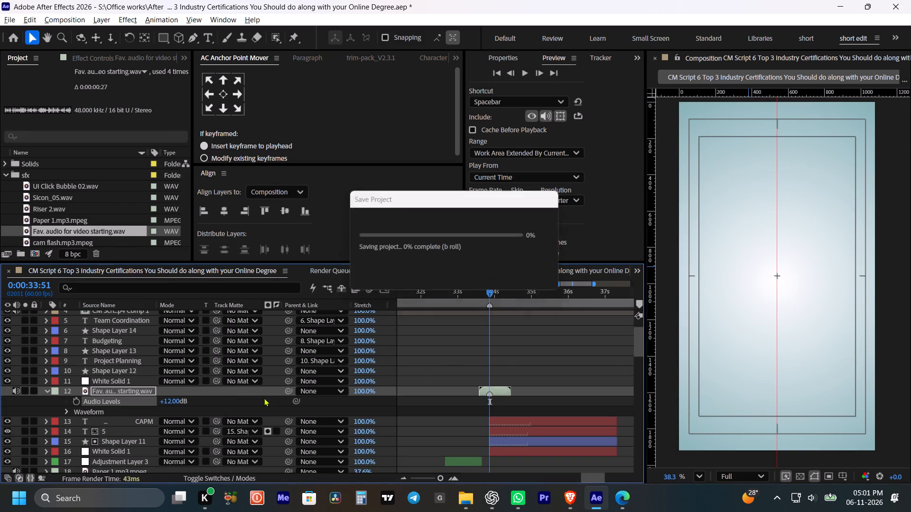
Play back from 0:00:33:18 through the CAPM title to the Project Planning section to check the new sound effect.
{"action": "scroll", "coordinate": [412, 379], "scroll_direction": "down", "scroll_amount": 1, "text": "alt"}
{"action": "left_click", "coordinate": [440, 291]}
{"action": "key", "text": "space"}
{"action": "scroll", "coordinate": [446, 317], "scroll_direction": "down", "scroll_amount": 2}
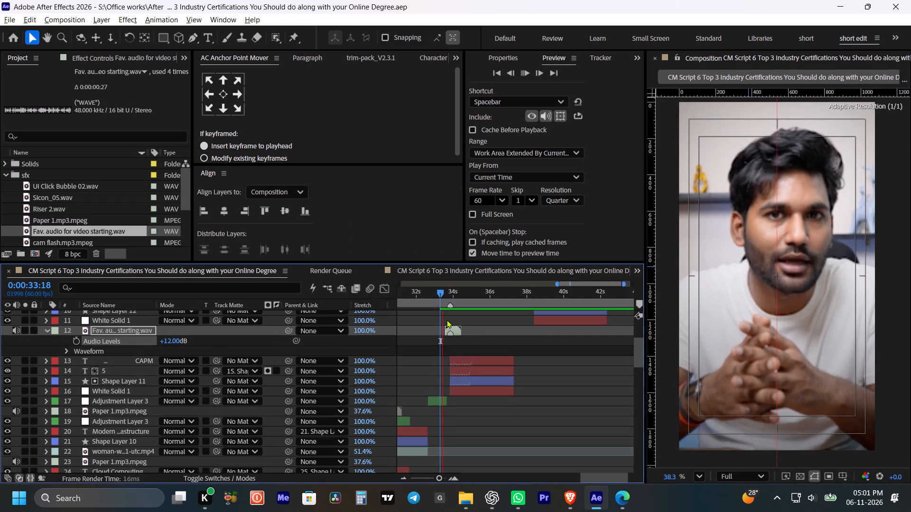
{"action": "scroll", "coordinate": [472, 333], "scroll_direction": "down", "scroll_amount": 2, "text": "alt"}
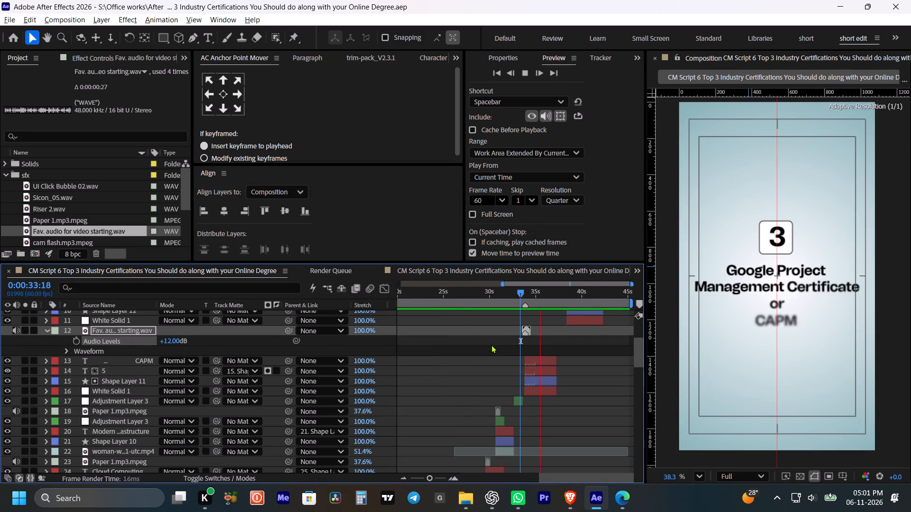
{"action": "key", "text": "space"}
{"action": "key", "text": "space"}
{"action": "key", "text": "space"}
{"action": "key", "text": "space"}
{"action": "key", "text": "space"}
{"action": "key", "text": "space"}
{"action": "key", "text": "space"}
{"action": "key", "text": "space"}
{"action": "key", "text": "space"}
{"action": "left_click_drag", "start_coordinate": [560, 347], "coordinate": [532, 356]}
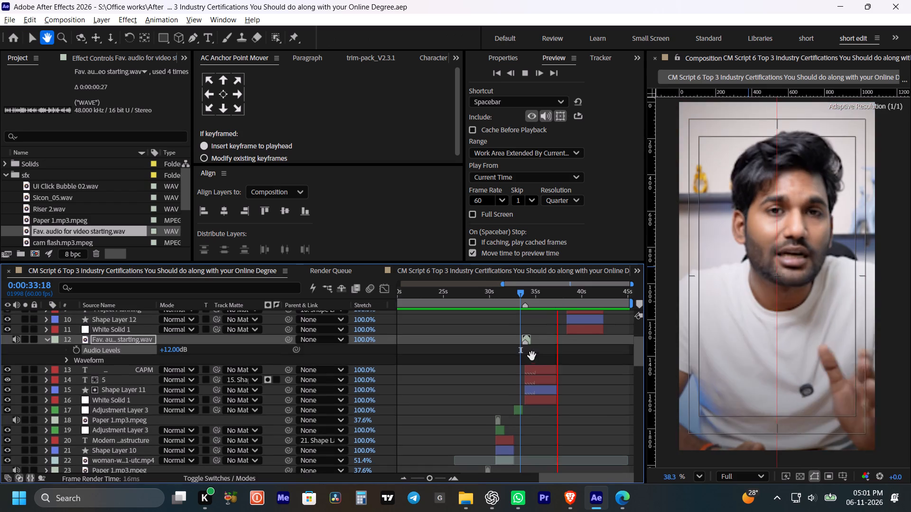
{"action": "key", "text": "space"}
{"action": "scroll", "coordinate": [564, 351], "scroll_direction": "up", "scroll_amount": 3}
{"action": "scroll", "coordinate": [562, 357], "scroll_direction": "up", "scroll_amount": 1, "text": "alt"}
{"action": "key", "text": "space"}
{"action": "key", "text": "space"}
{"action": "key", "text": "space"}
{"action": "key", "text": "space"}
{"action": "key", "text": "space"}
{"action": "key", "text": "space"}
{"action": "key", "text": "space"}
{"action": "key", "text": "space"}
{"action": "key", "text": "space"}
{"action": "left_click_drag", "start_coordinate": [554, 357], "coordinate": [483, 357]}
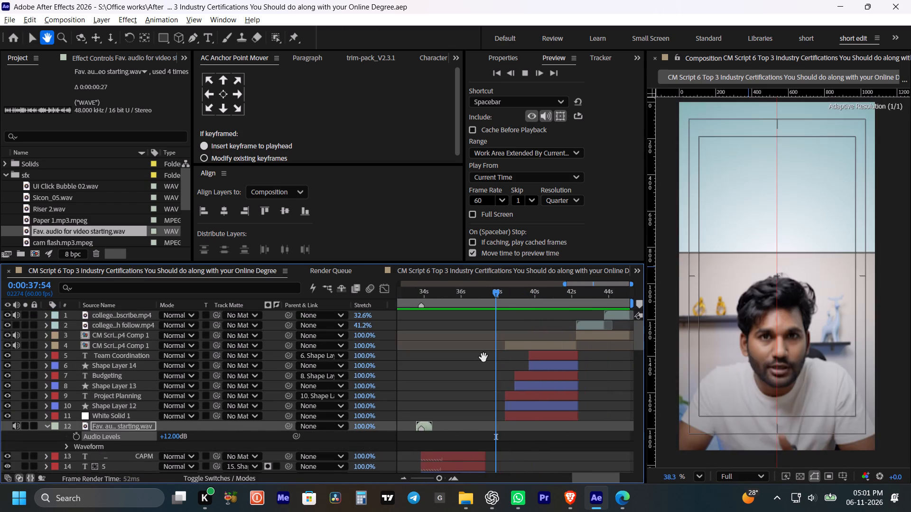
{"action": "left_click_drag", "start_coordinate": [483, 357], "coordinate": [482, 357]}
{"action": "key", "text": "space"}
Paste a Paper 1.mp3.mpeg copy directly above the Project Planning title layer, with its start aligned to 0:00:38:24.
{"action": "left_click_drag", "start_coordinate": [517, 294], "coordinate": [506, 295], "text": "shift"}
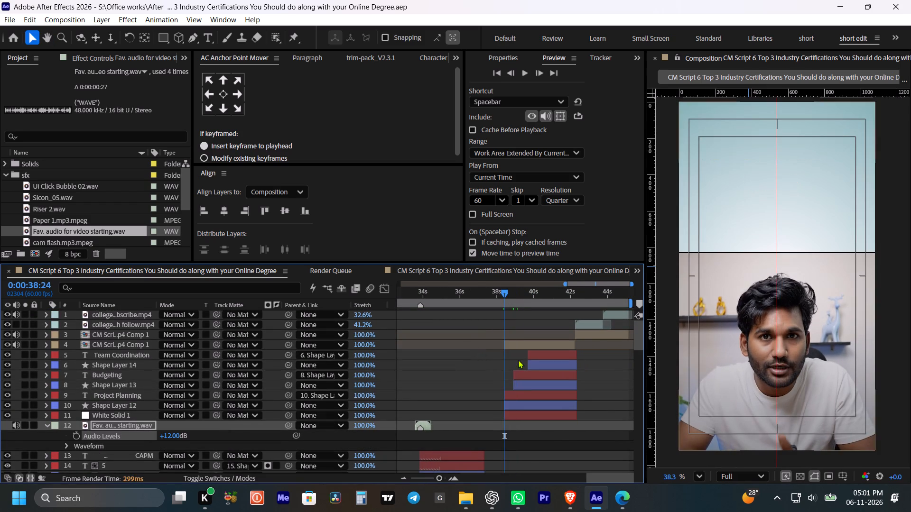
{"action": "left_click", "coordinate": [513, 392]}
{"action": "key", "text": "ctrl+v"}
{"action": "key", "text": "bracketleft"}
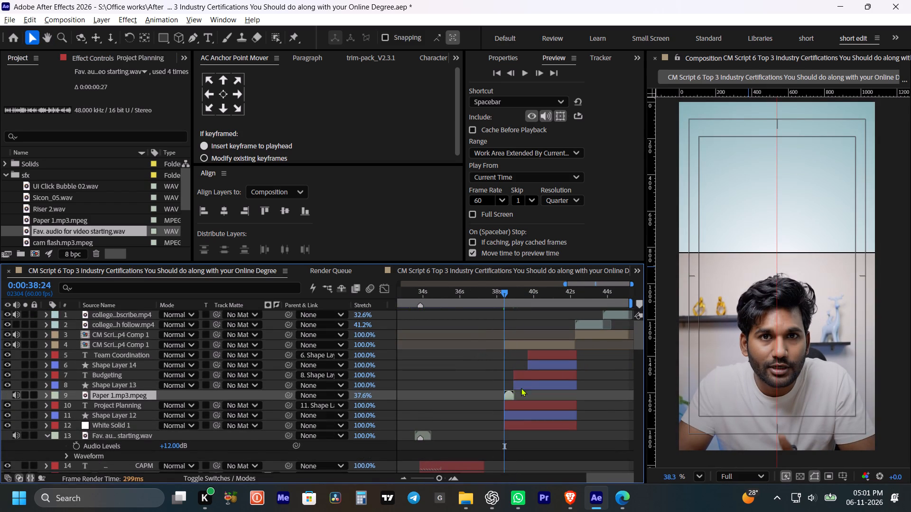
Paste another Paper 1.mp3.mpeg copy directly above the Budgeting title layer, with its start aligned to 0:00:38:55.
{"action": "left_click", "coordinate": [524, 382]}
{"action": "left_click", "coordinate": [527, 374]}
{"action": "left_click", "coordinate": [513, 292], "text": "shift"}
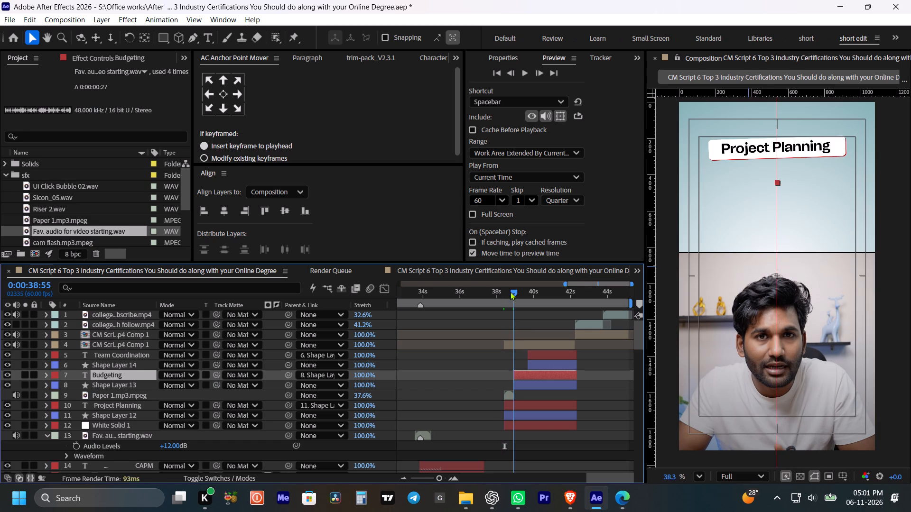
{"action": "key", "text": "ctrl+v"}
{"action": "key", "text": "bracketleft"}
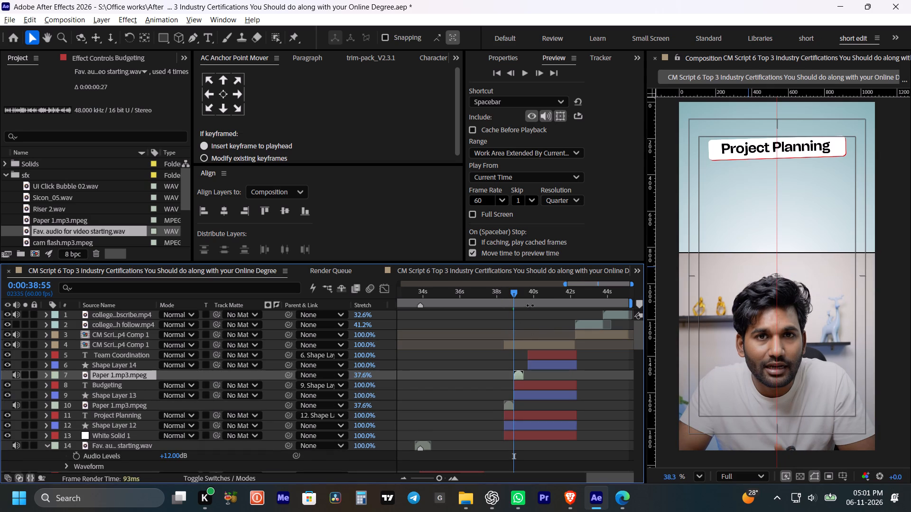
Paste another Paper 1.mp3.mpeg copy directly above the Team Coordination title layer, with its start aligned to 0:00:39:42.
{"action": "left_click", "coordinate": [530, 293], "text": "shift"}
{"action": "left_click", "coordinate": [543, 352]}
{"action": "key", "text": "ctrl+v"}
{"action": "type", "text": "[]"}
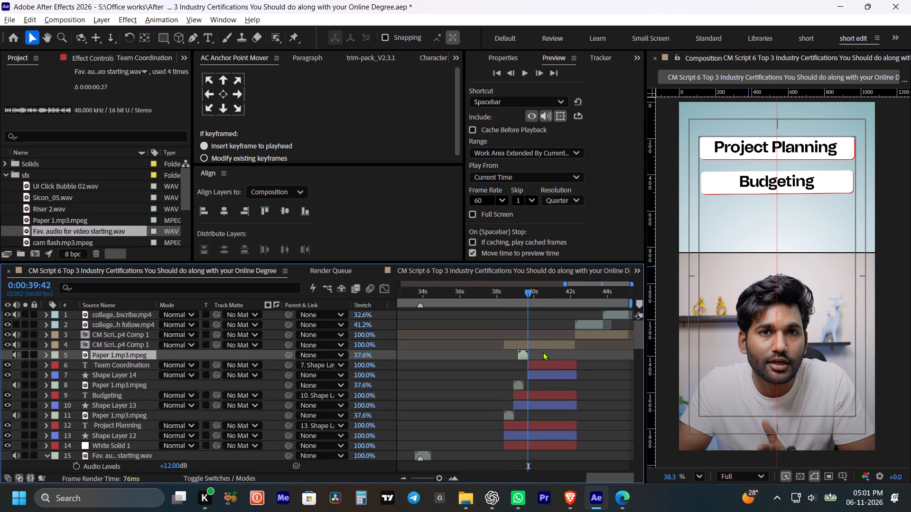
{"action": "key", "text": "p"}
{"action": "key", "text": "bracketleft"}
Play back from 0:00:39:42 through the closing clips to check the Team Coordination sound effect, and save the project.
{"action": "key", "text": "space"}
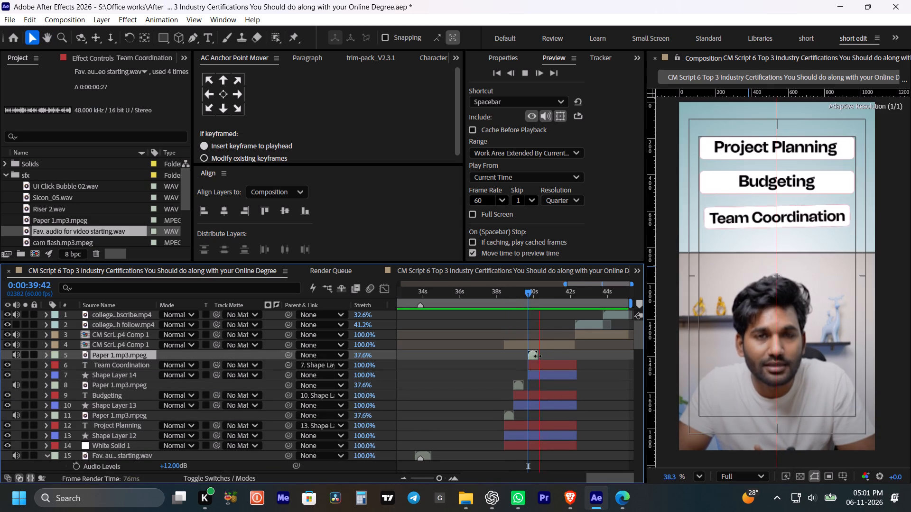
{"action": "scroll", "coordinate": [538, 356], "scroll_direction": "down", "scroll_amount": 1, "text": "alt"}
{"action": "key", "text": "space"}
{"action": "key", "text": "space"}
{"action": "key", "text": "space"}
{"action": "key", "text": "space"}
{"action": "key", "text": "space"}
{"action": "key", "text": "space"}
{"action": "left_click_drag", "start_coordinate": [597, 356], "coordinate": [566, 361]}
{"action": "key", "text": "v"}
{"action": "key", "text": "space"}
{"action": "key", "text": "space"}
{"action": "key", "text": "space"}
{"action": "left_click_drag", "start_coordinate": [622, 363], "coordinate": [588, 366]}
{"action": "key", "text": "space"}
{"action": "key", "text": "ctrl+s"}
Return to 0:00:00:00, start a file import into the sfx folder, and browse to Office works > bg music > AA Fav.
{"action": "scroll", "coordinate": [583, 365], "scroll_direction": "down", "scroll_amount": 4, "text": "alt"}
{"action": "left_click_drag", "start_coordinate": [482, 292], "coordinate": [370, 311]}
{"action": "scroll", "coordinate": [437, 349], "scroll_direction": "down", "scroll_amount": 5, "text": "alt"}
{"action": "left_click", "coordinate": [37, 173]}
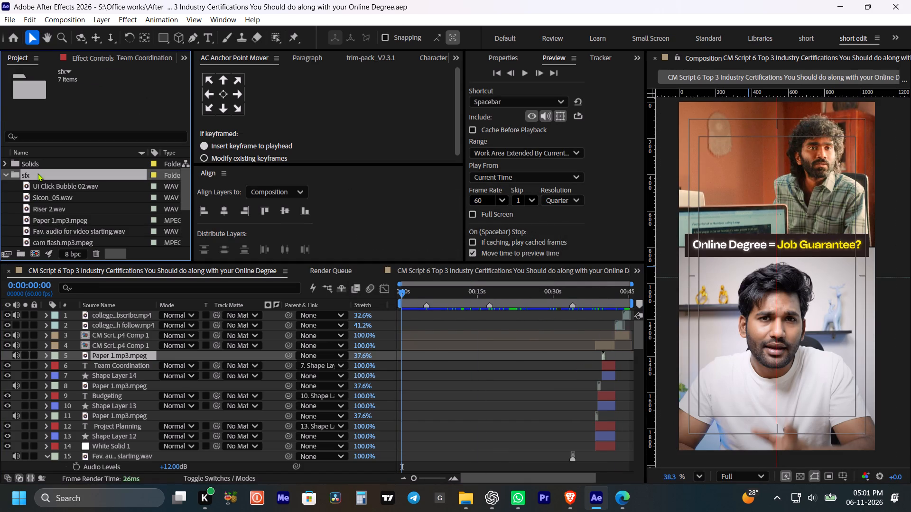
{"action": "key", "text": "ctrl+i"}
{"action": "left_click", "coordinate": [84, 256]}
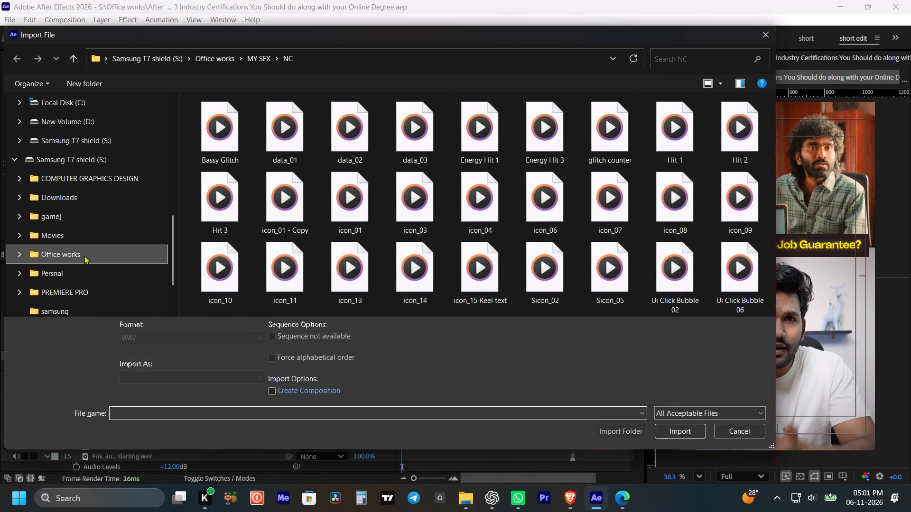
{"action": "left_click", "coordinate": [358, 161]}
{"action": "double_click", "coordinate": [290, 155]}
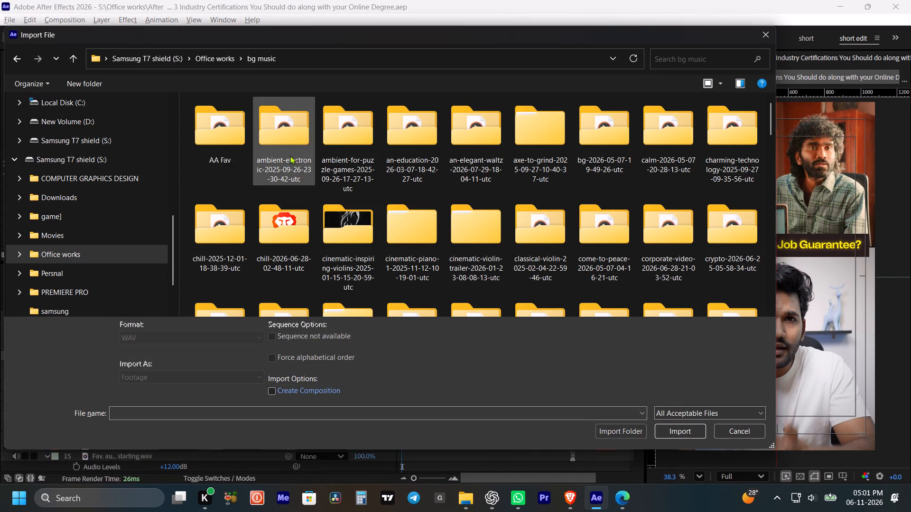
{"action": "double_click", "coordinate": [215, 138]}
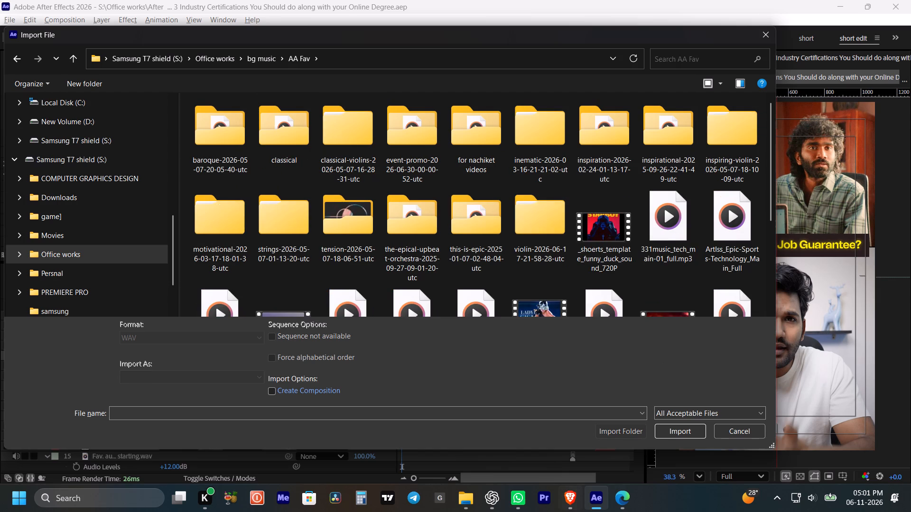
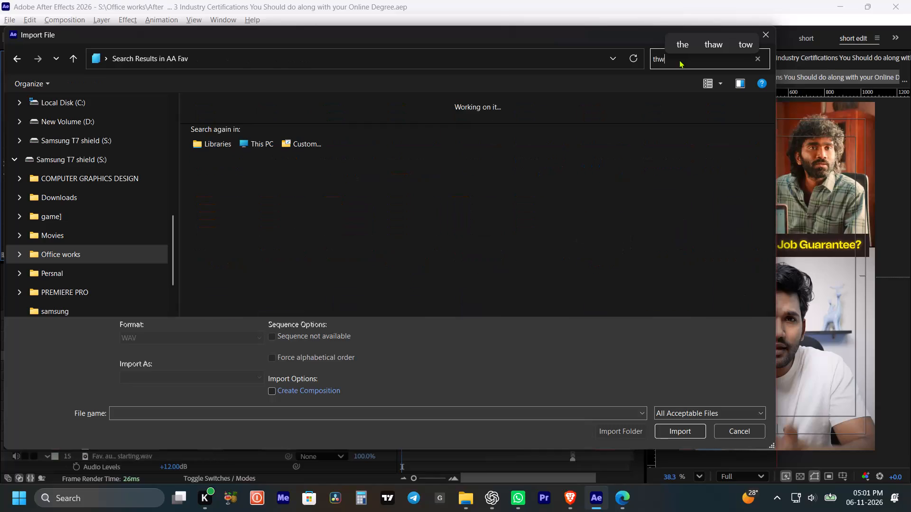
Search the AA Fav folder for "the" and import The Notorious B.I.G. - Hypnotize (Official Audio).mp3 as footage.
{"action": "key", "text": "BackSpace"}
{"action": "key", "text": "e"}
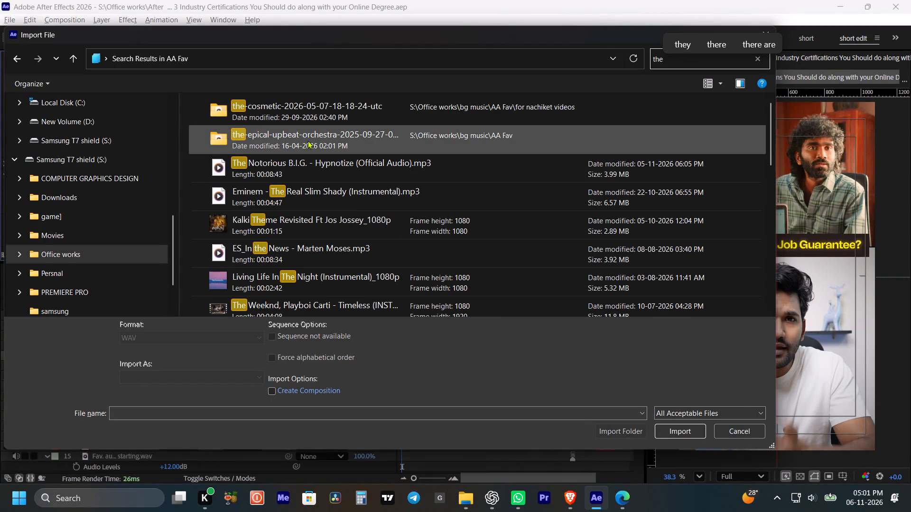
{"action": "left_click", "coordinate": [335, 169]}
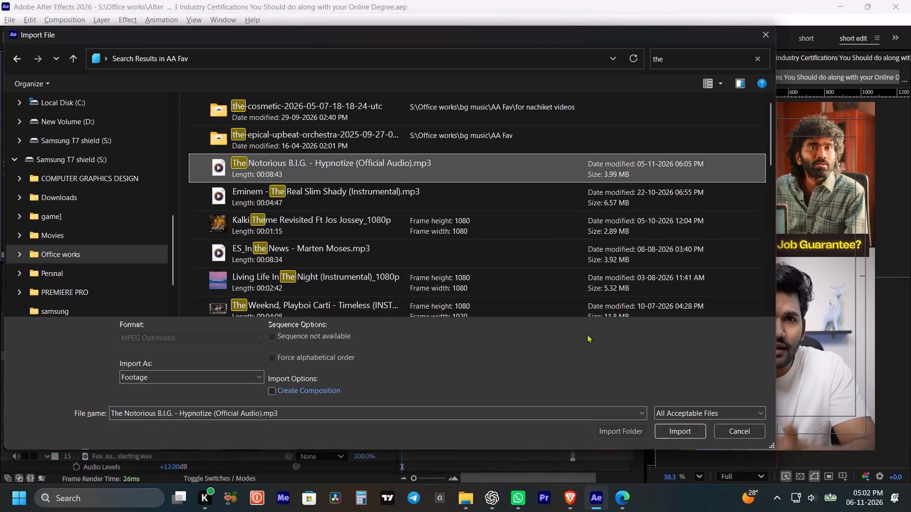
{"action": "left_click", "coordinate": [681, 431]}
Place the Hypnotize track as the topmost layer of the short's timeline, starting at 0:00:00:00, and preview it with its waveform.
{"action": "scroll", "coordinate": [472, 409], "scroll_direction": "up", "scroll_amount": 10}
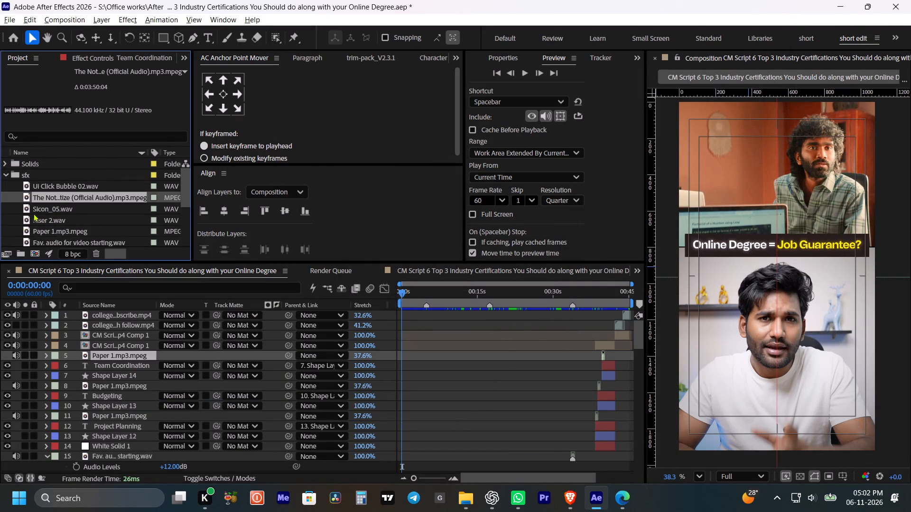
{"action": "left_click_drag", "start_coordinate": [41, 198], "coordinate": [397, 312]}
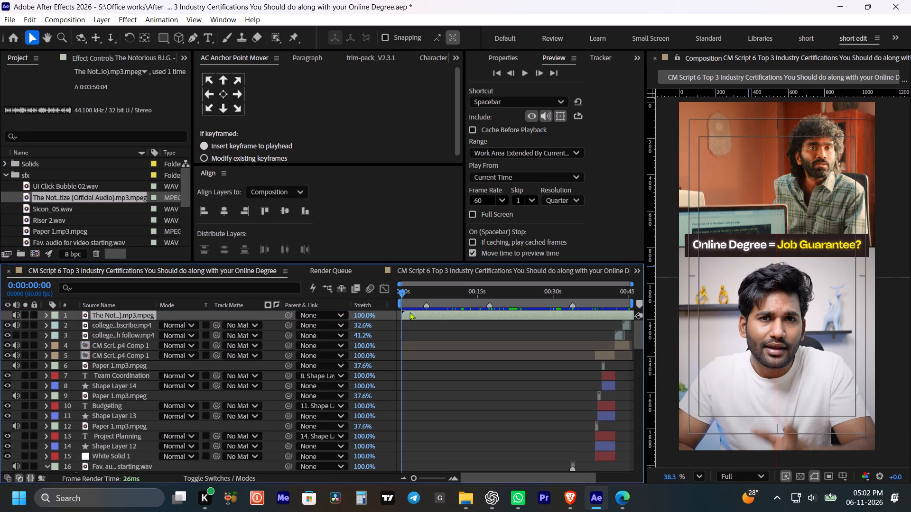
{"action": "left_click_drag", "start_coordinate": [411, 313], "coordinate": [404, 315]}
{"action": "key", "text": "l"}
{"action": "key", "text": "l"}
{"action": "key", "text": "space"}
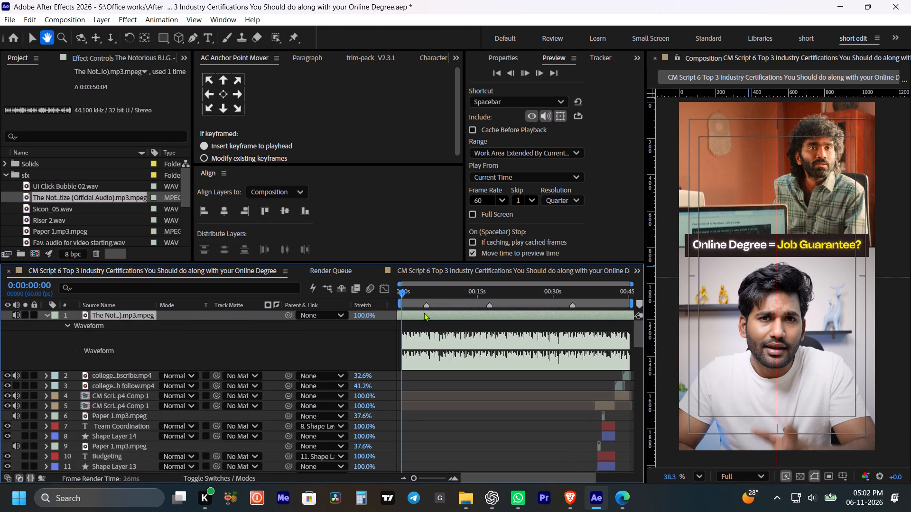
{"action": "key", "text": "space"}
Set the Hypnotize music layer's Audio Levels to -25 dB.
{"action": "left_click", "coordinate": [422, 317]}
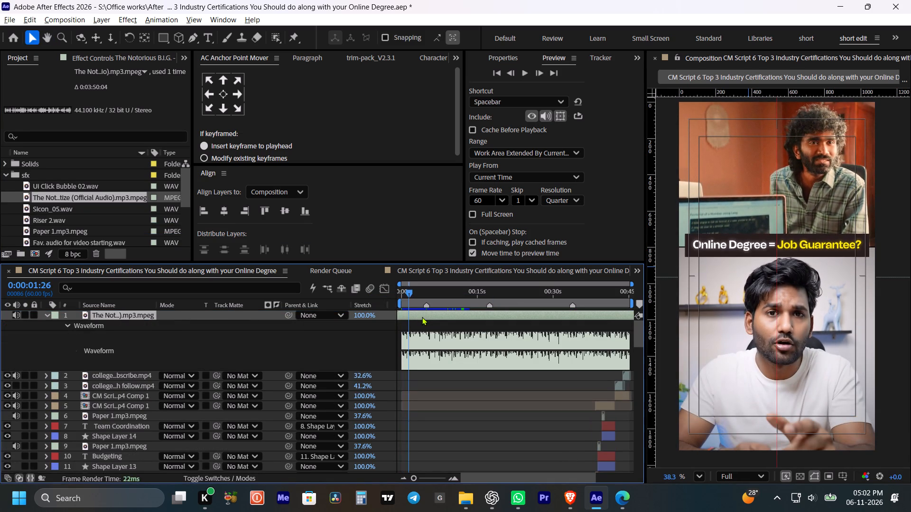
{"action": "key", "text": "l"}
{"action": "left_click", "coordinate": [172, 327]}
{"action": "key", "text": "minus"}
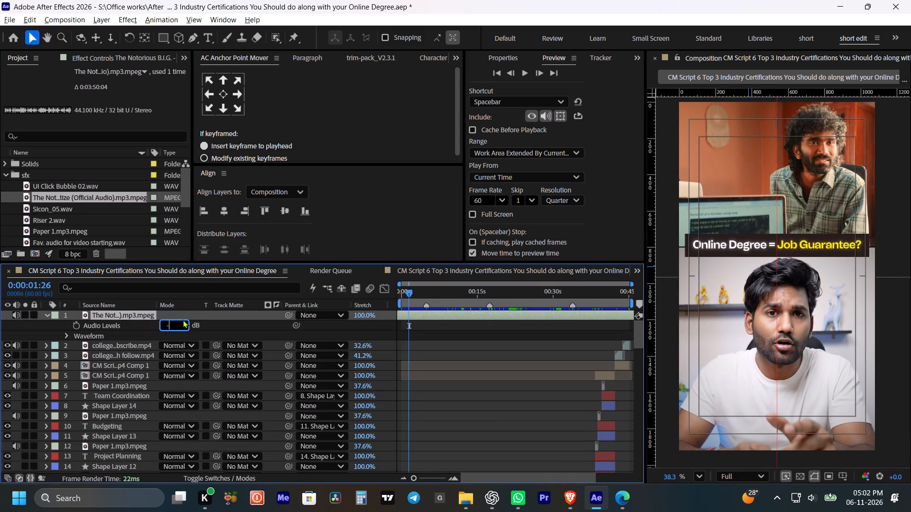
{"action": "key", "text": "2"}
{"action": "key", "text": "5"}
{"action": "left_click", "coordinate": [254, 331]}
Play back from 0:00:00:00 to about 0:00:09:32 to judge the music level against the voice.
{"action": "left_click_drag", "start_coordinate": [413, 291], "coordinate": [370, 305]}
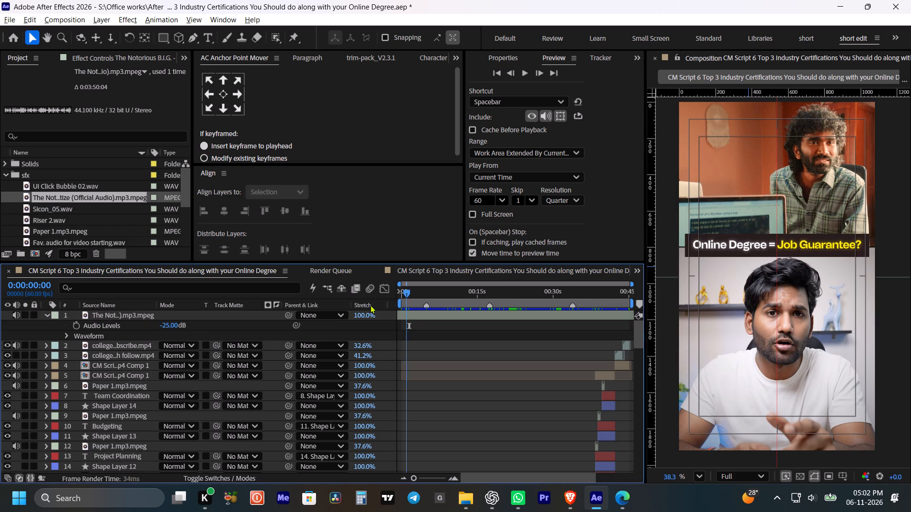
{"action": "left_click_drag", "start_coordinate": [370, 305], "coordinate": [370, 305]}
{"action": "key", "text": "space"}
{"action": "left_click", "coordinate": [416, 328]}
{"action": "key", "text": "m"}
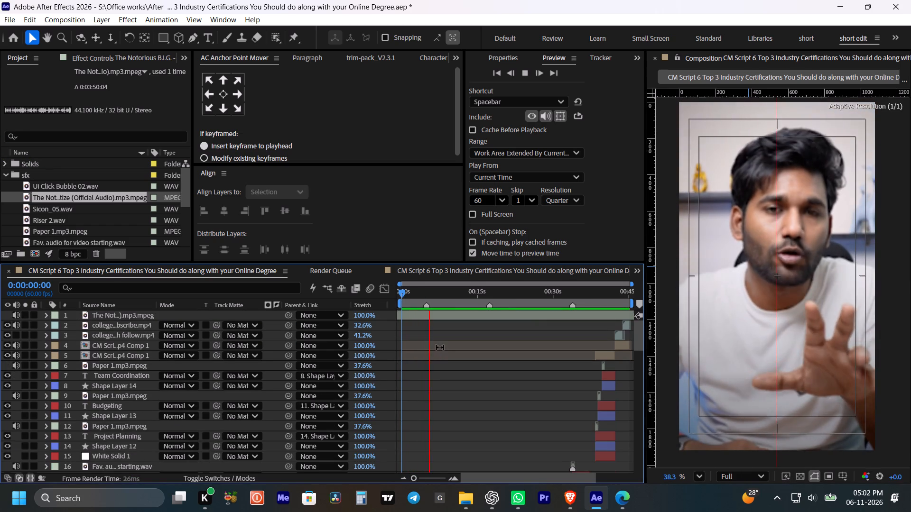
{"action": "scroll", "coordinate": [445, 329], "scroll_direction": "up", "scroll_amount": 3}
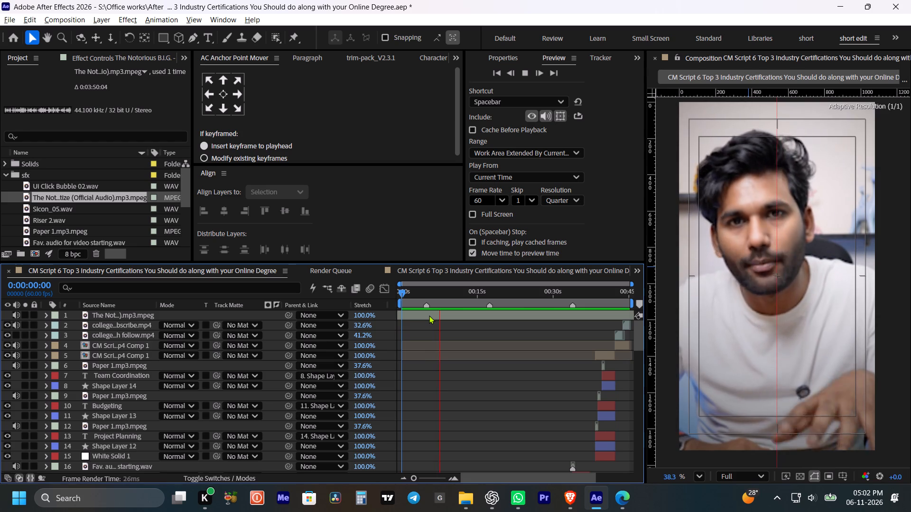
{"action": "key", "text": "space"}
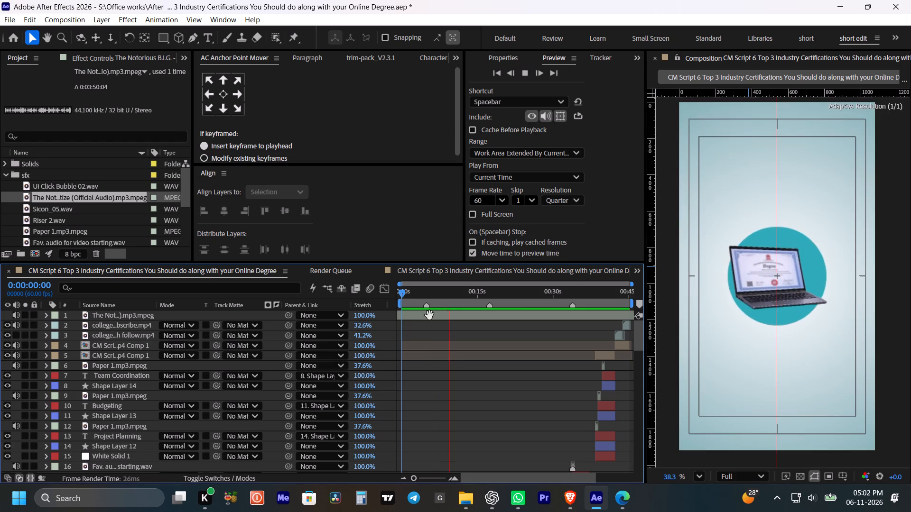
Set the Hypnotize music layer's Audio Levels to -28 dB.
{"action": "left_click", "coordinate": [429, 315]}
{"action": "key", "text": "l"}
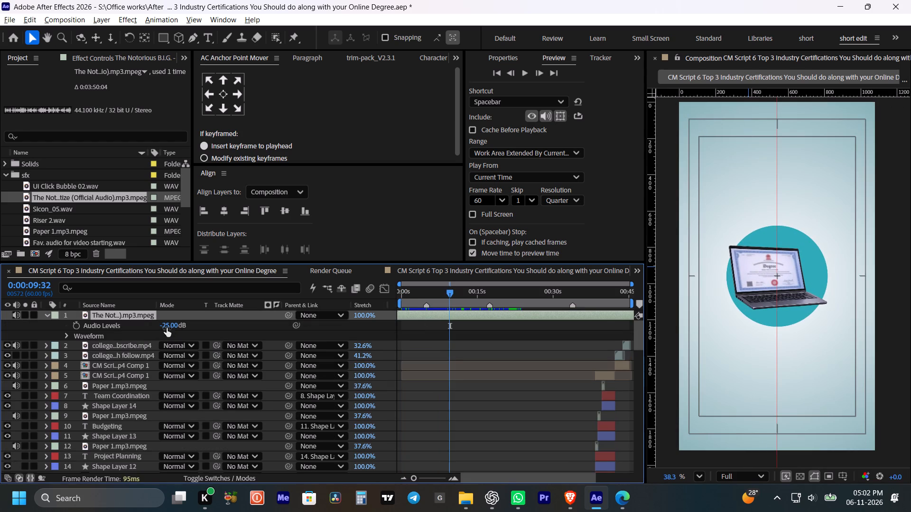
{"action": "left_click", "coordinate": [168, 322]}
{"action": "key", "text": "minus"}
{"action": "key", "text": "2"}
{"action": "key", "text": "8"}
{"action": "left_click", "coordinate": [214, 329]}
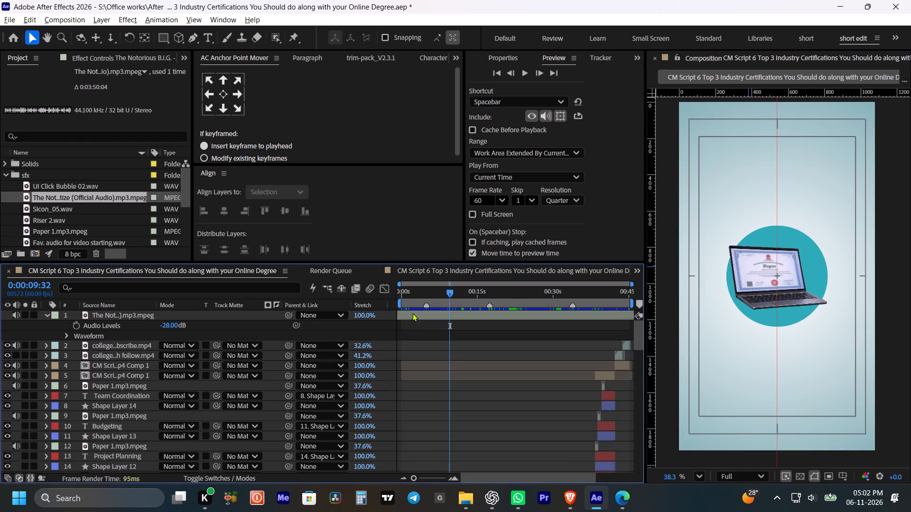
Save the project and play back from 0:00:00:00 to check the music level again.
{"action": "left_click_drag", "start_coordinate": [427, 292], "coordinate": [370, 315]}
{"action": "key", "text": "ctrl+s"}
{"action": "key", "text": "space"}
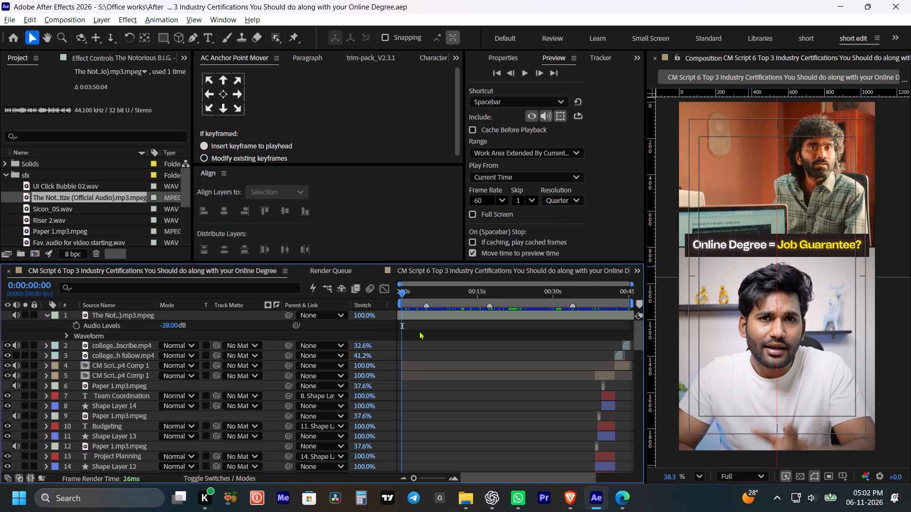
{"action": "left_click", "coordinate": [419, 331]}
{"action": "key", "text": "space"}
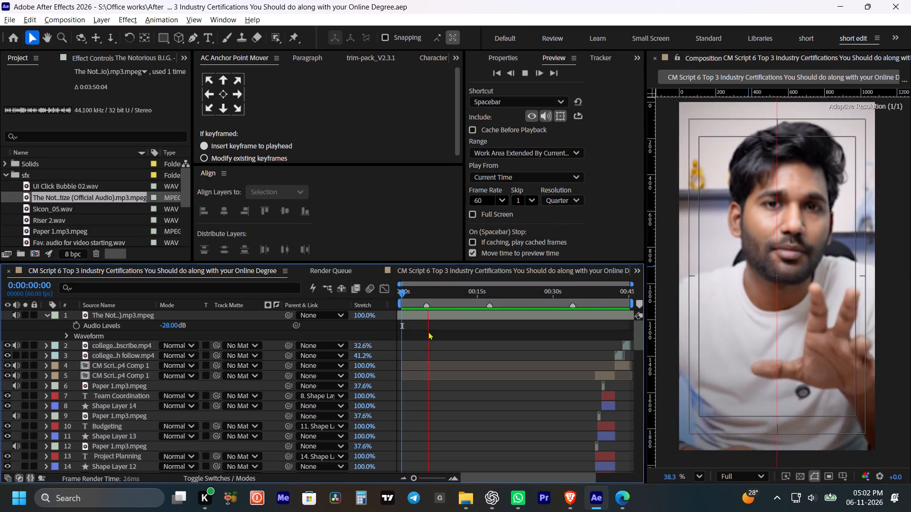
{"action": "scroll", "coordinate": [432, 332], "scroll_direction": "down", "scroll_amount": 3, "text": "alt"}
Set the Hypnotize music layer's Audio Levels to -30 dB and save the project.
{"action": "left_click", "coordinate": [430, 313]}
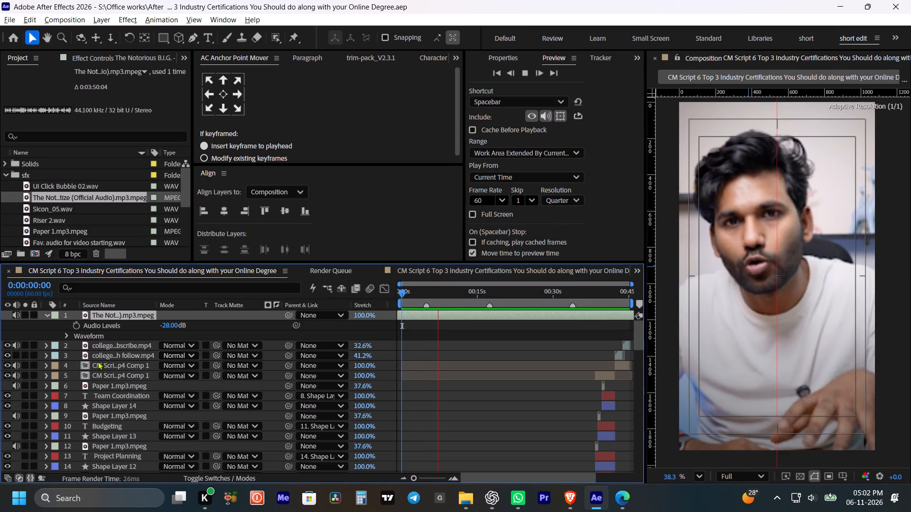
{"action": "left_click", "coordinate": [167, 325]}
{"action": "key", "text": "minus"}
{"action": "key", "text": "3"}
{"action": "key", "text": "0"}
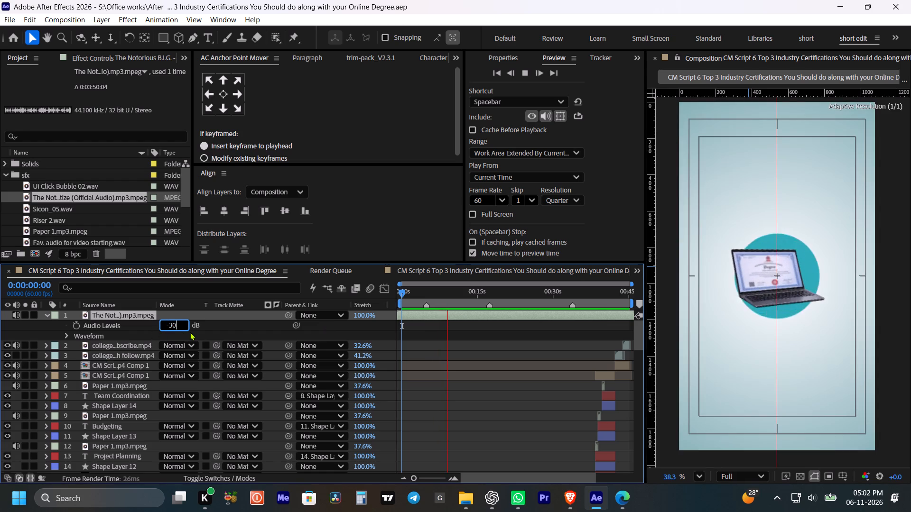
{"action": "left_click", "coordinate": [192, 332]}
{"action": "key", "text": "ctrl+s"}
Play back the first two seconds from 0:00:00:00 to check the music at its new level.
{"action": "key", "text": "space"}
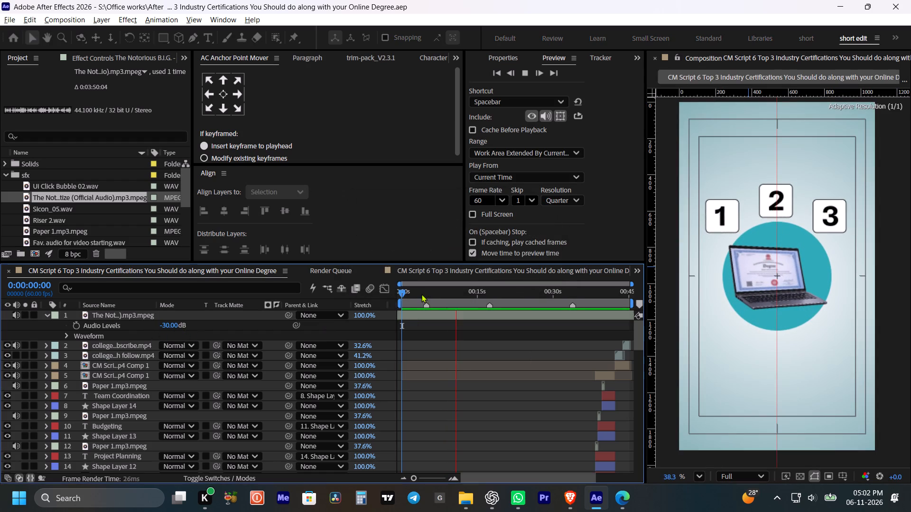
{"action": "left_click_drag", "start_coordinate": [420, 290], "coordinate": [380, 298]}
{"action": "key", "text": "space"}
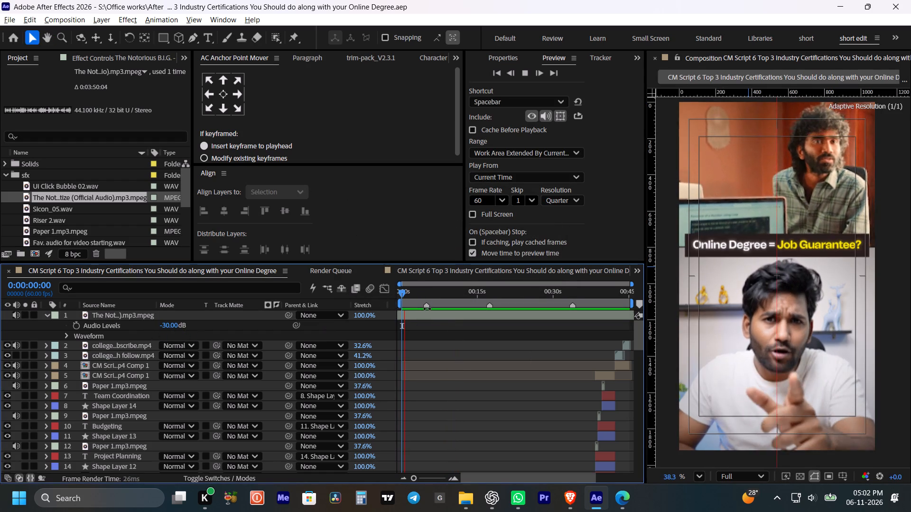
{"action": "scroll", "coordinate": [443, 316], "scroll_direction": "down", "scroll_amount": 5, "text": "alt"}
{"action": "key", "text": "space"}
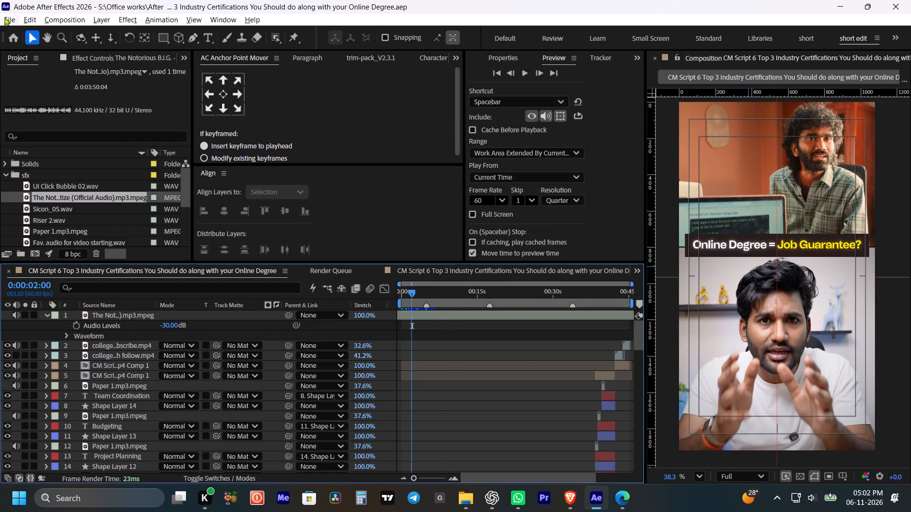
Add the short's composition to the render queue and open its output file destination.
{"action": "left_click", "coordinate": [4, 17]}
{"action": "left_click", "coordinate": [75, 189]}
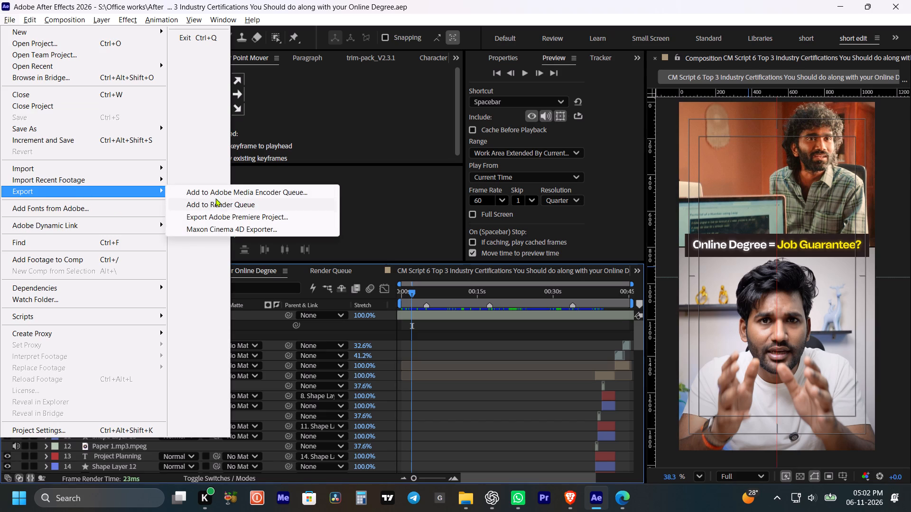
{"action": "left_click_drag", "start_coordinate": [215, 198], "coordinate": [216, 203]}
{"action": "left_click", "coordinate": [295, 344]}
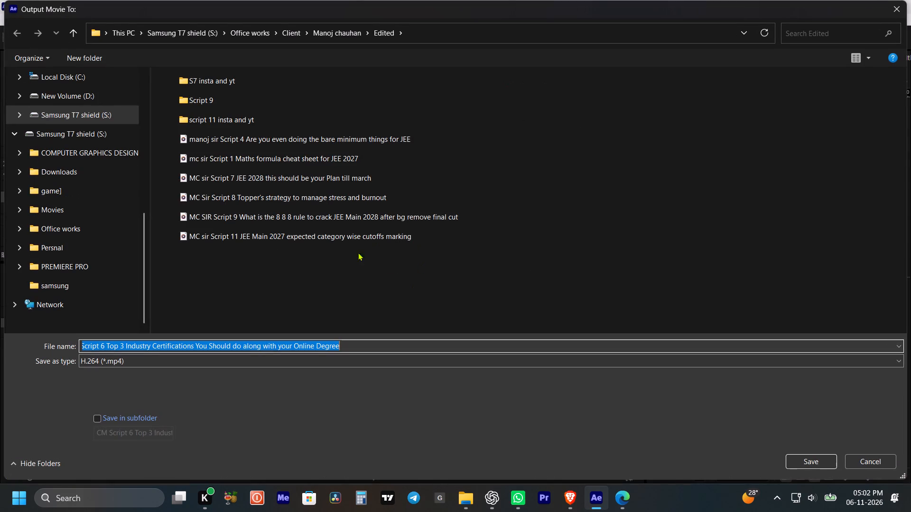
Set the H.264 output folder to Office works > Client > college manch > After Edited, copying the existing output file name.
{"action": "left_click", "coordinate": [269, 35]}
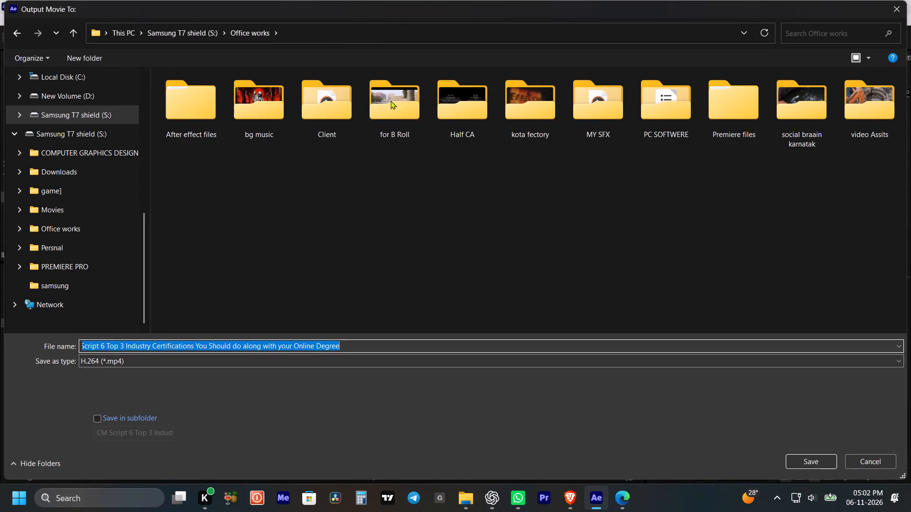
{"action": "double_click", "coordinate": [344, 100]}
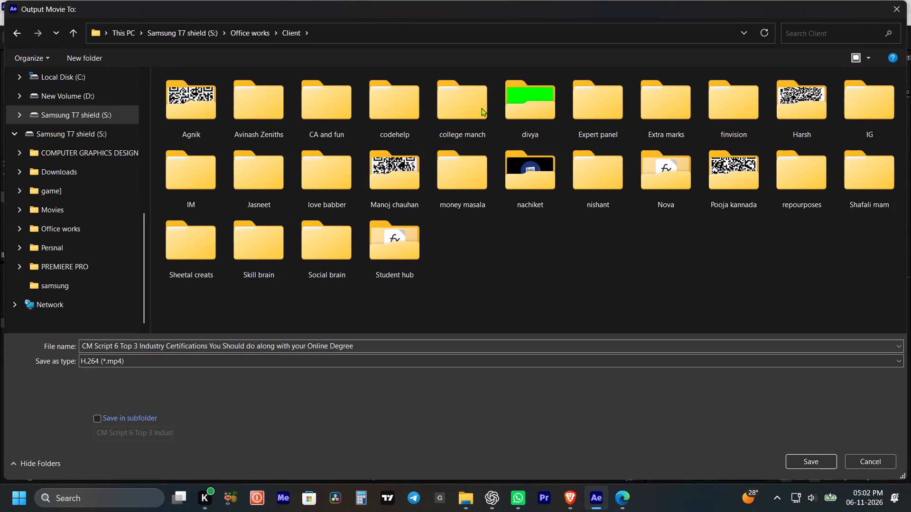
{"action": "double_click", "coordinate": [481, 108]}
{"action": "double_click", "coordinate": [199, 116]}
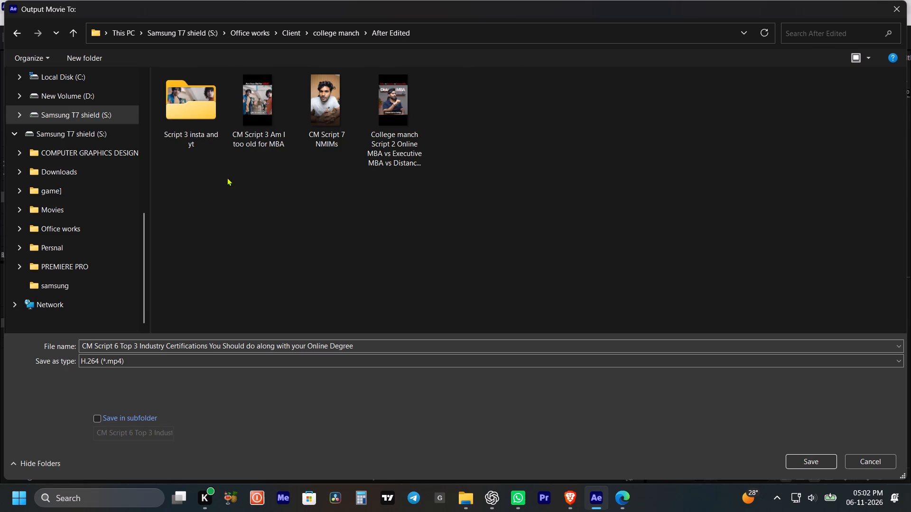
{"action": "left_click", "coordinate": [367, 346]}
{"action": "key", "text": "ctrl+c"}
{"action": "key", "text": "ctrl+c"}
{"action": "key", "text": "ctrl+c"}
{"action": "key", "text": "ctrl+c"}
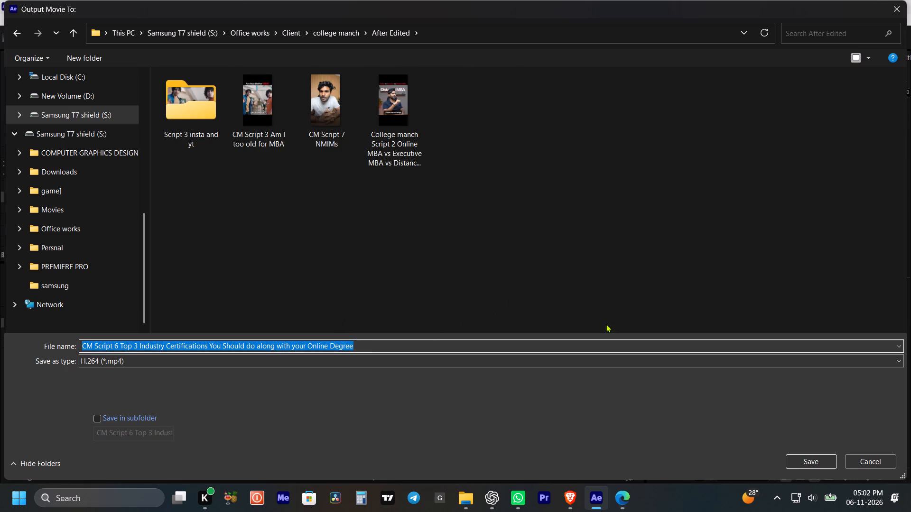
{"action": "left_click", "coordinate": [801, 464]}
Render the queued composition and save the project once the render is done.
{"action": "left_click", "coordinate": [533, 291]}
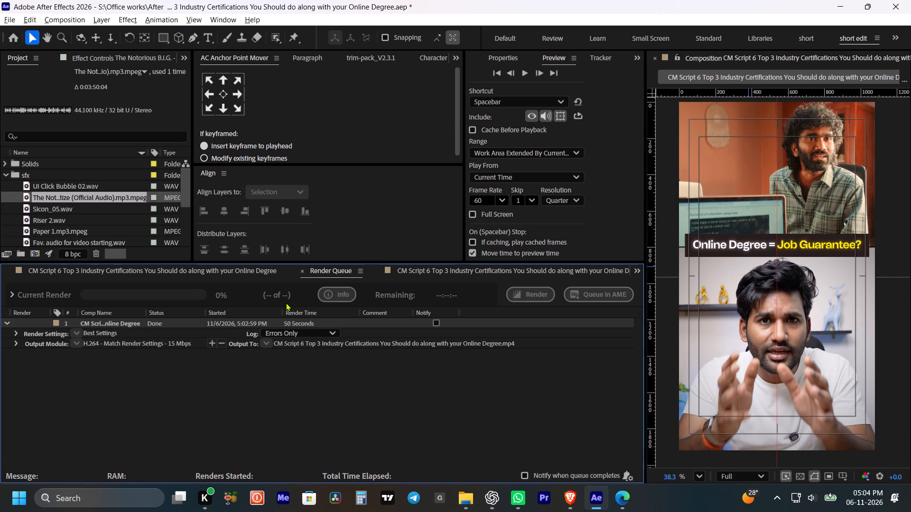
{"action": "key", "text": "ctrl+s"}
{"action": "key", "text": "ctrl+s"}
{"action": "key", "text": "ctrl+s"}
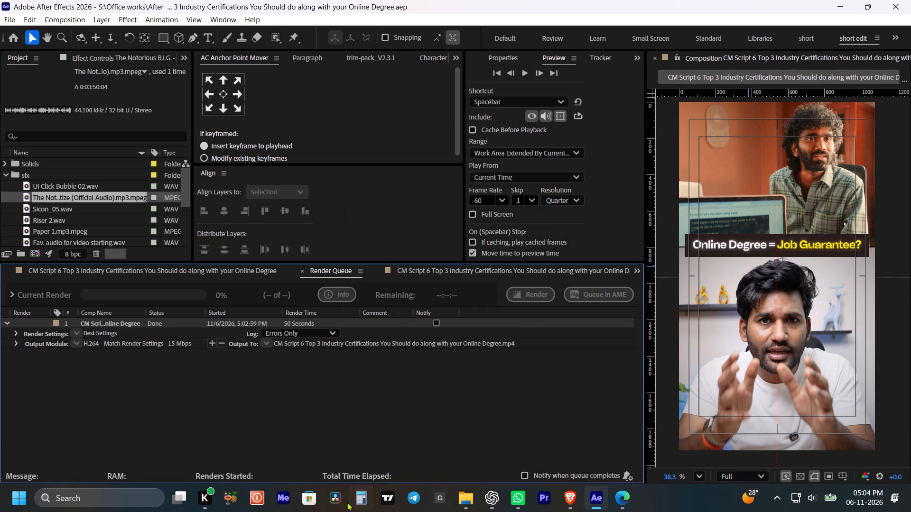
Switch to the Brave browser and bring up the Envato stock video tab.
{"action": "left_click", "coordinate": [569, 504]}
{"action": "left_click", "coordinate": [582, 0]}
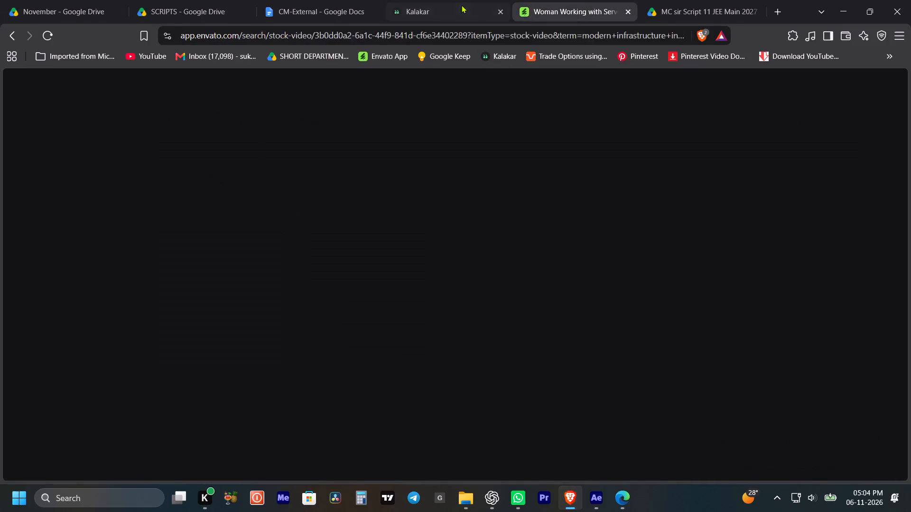
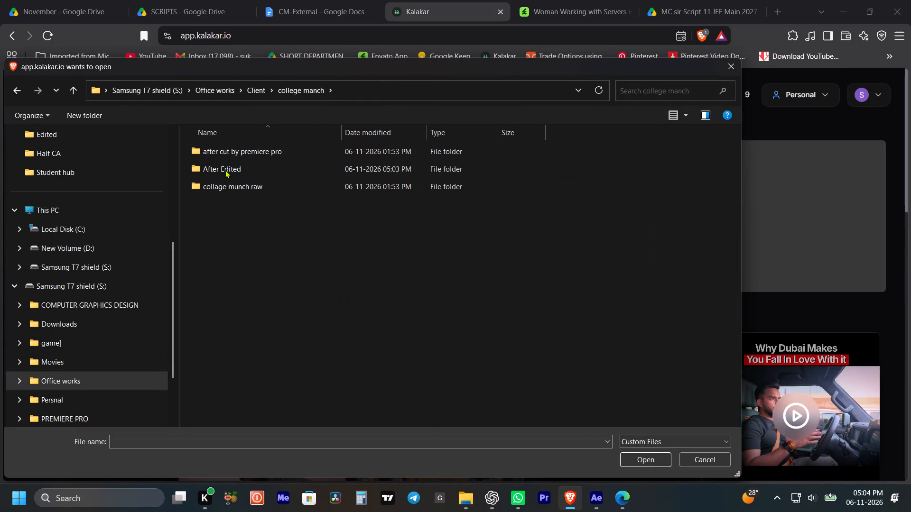
Load the CM Script 6 Top 3 Industry Certifications video from the After Edited folder into Kalakar.
{"action": "double_click", "coordinate": [225, 170]}
{"action": "left_click", "coordinate": [362, 213]}
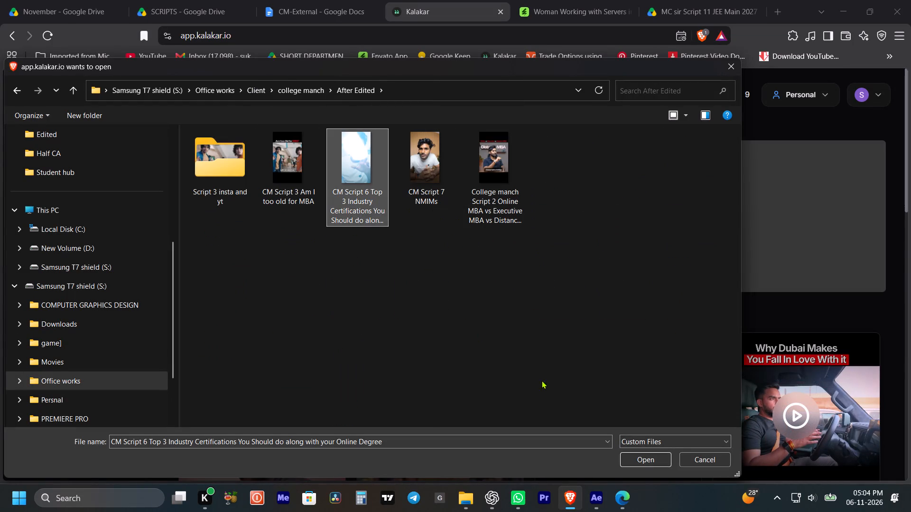
{"action": "left_click", "coordinate": [646, 456]}
Choose the spoken language for the captions and start uploading the video for transcription.
{"action": "left_click", "coordinate": [376, 312]}
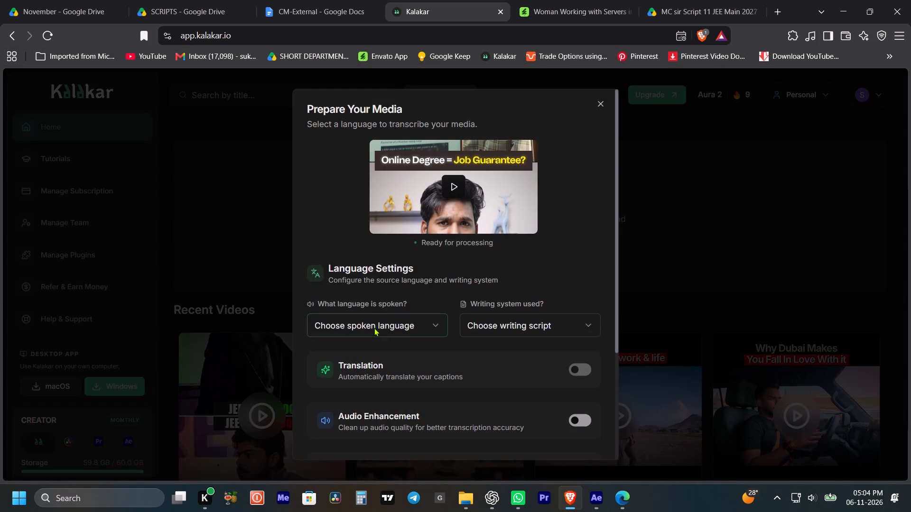
{"action": "left_click", "coordinate": [374, 328]}
{"action": "left_click", "coordinate": [336, 187]}
{"action": "scroll", "coordinate": [411, 217], "scroll_direction": "down", "scroll_amount": 5}
{"action": "left_click", "coordinate": [405, 425]}
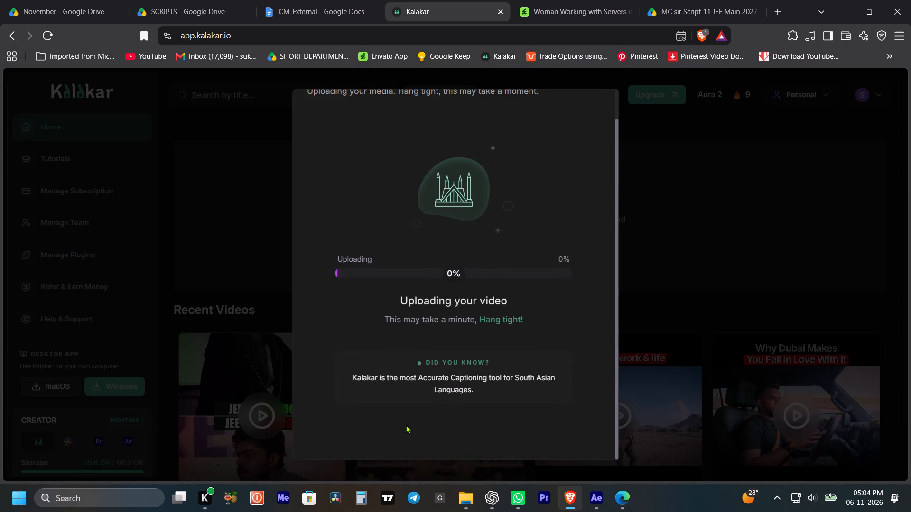
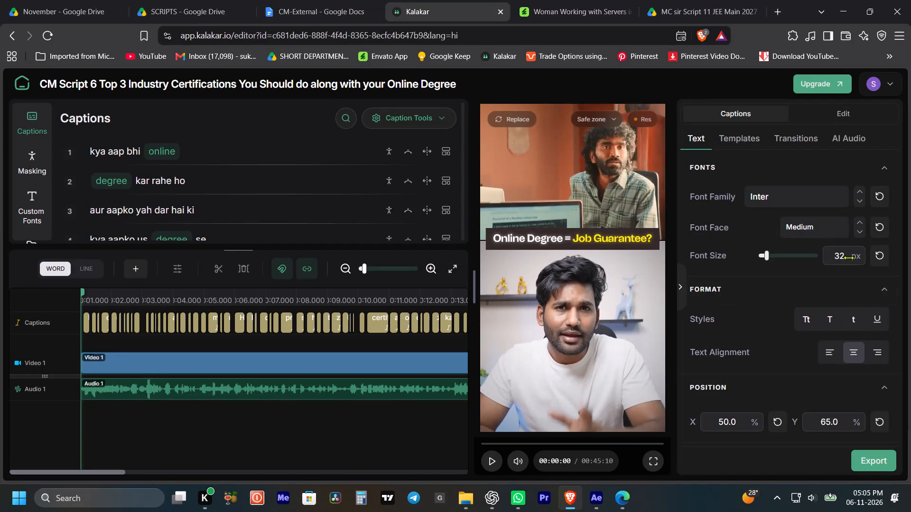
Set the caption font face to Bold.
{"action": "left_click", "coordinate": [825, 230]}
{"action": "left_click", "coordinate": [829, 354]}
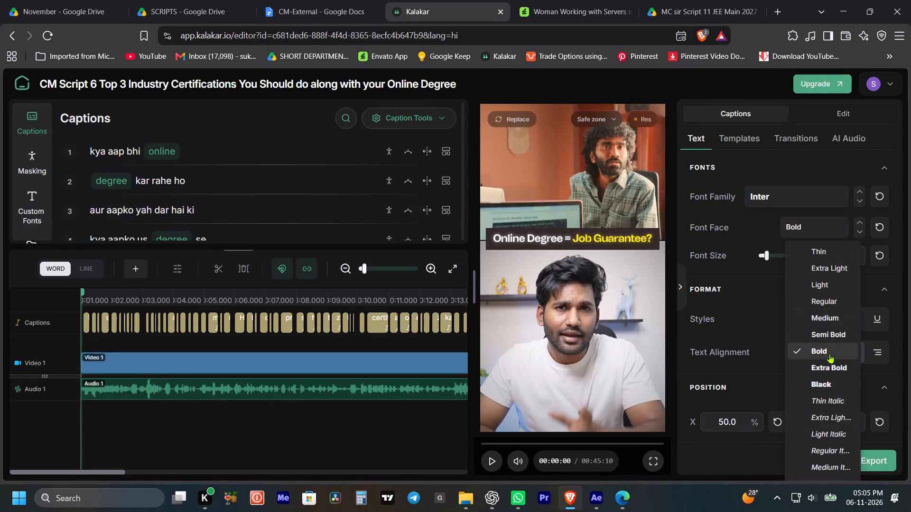
Set the one-line captions' length limit to 23 and strip punctuation and emphasis from all captions.
{"action": "left_click", "coordinate": [376, 119]}
{"action": "left_click_drag", "start_coordinate": [259, 179], "coordinate": [247, 177]}
{"action": "left_click", "coordinate": [377, 226]}
{"action": "scroll", "coordinate": [393, 232], "scroll_direction": "down", "scroll_amount": 1}
{"action": "left_click", "coordinate": [380, 226]}
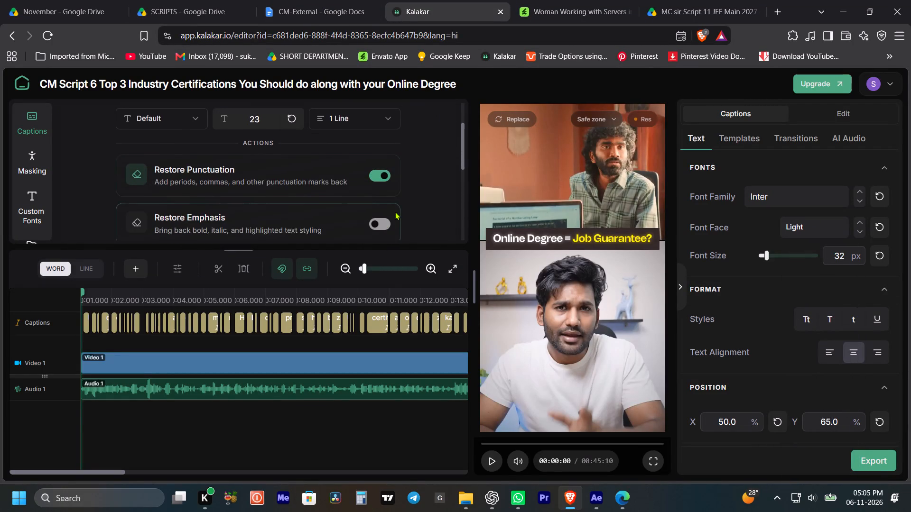
{"action": "scroll", "coordinate": [395, 211], "scroll_direction": "up", "scroll_amount": 3}
{"action": "left_click", "coordinate": [399, 121]}
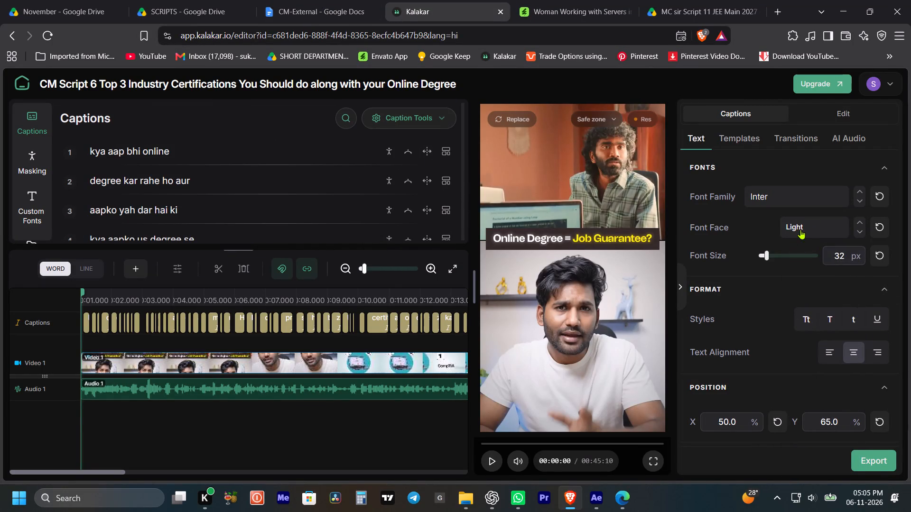
Set the caption font face to Bold and the font size to 29 px.
{"action": "left_click", "coordinate": [801, 229]}
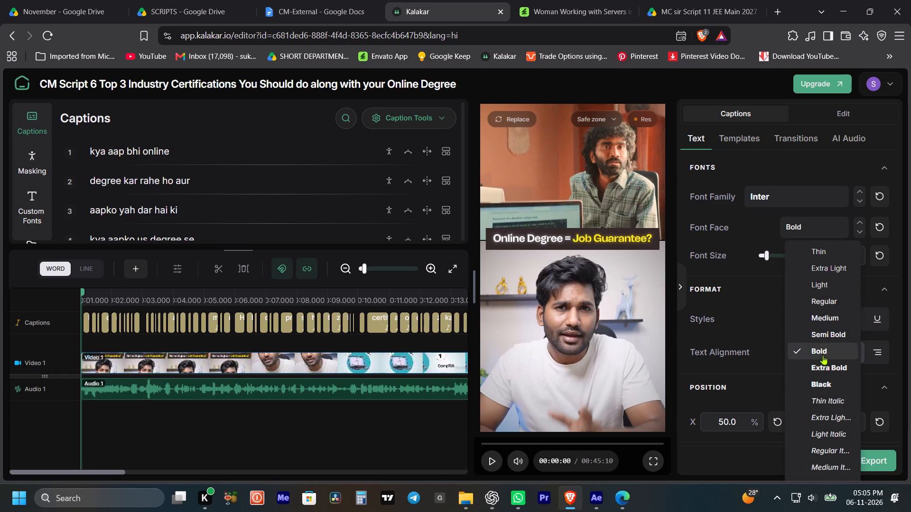
{"action": "left_click", "coordinate": [823, 350]}
{"action": "left_click_drag", "start_coordinate": [842, 257], "coordinate": [832, 260]}
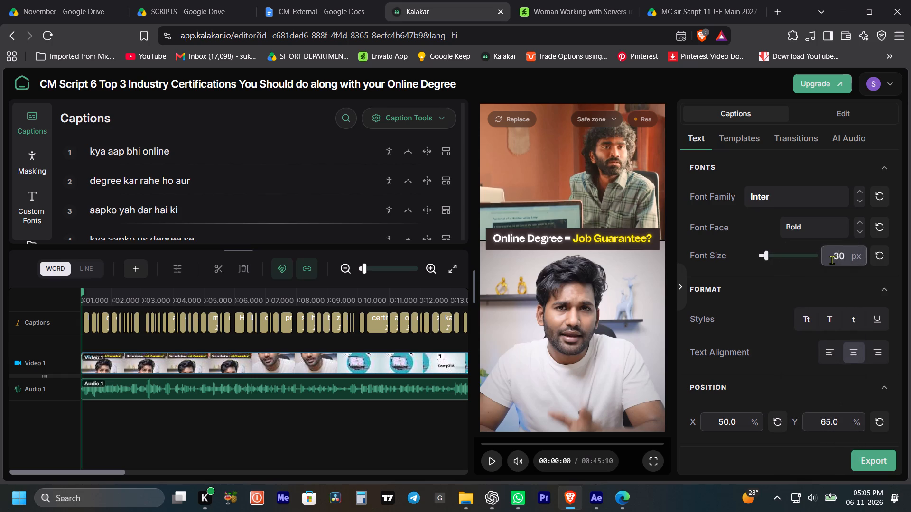
{"action": "left_click_drag", "start_coordinate": [832, 260], "coordinate": [830, 260]}
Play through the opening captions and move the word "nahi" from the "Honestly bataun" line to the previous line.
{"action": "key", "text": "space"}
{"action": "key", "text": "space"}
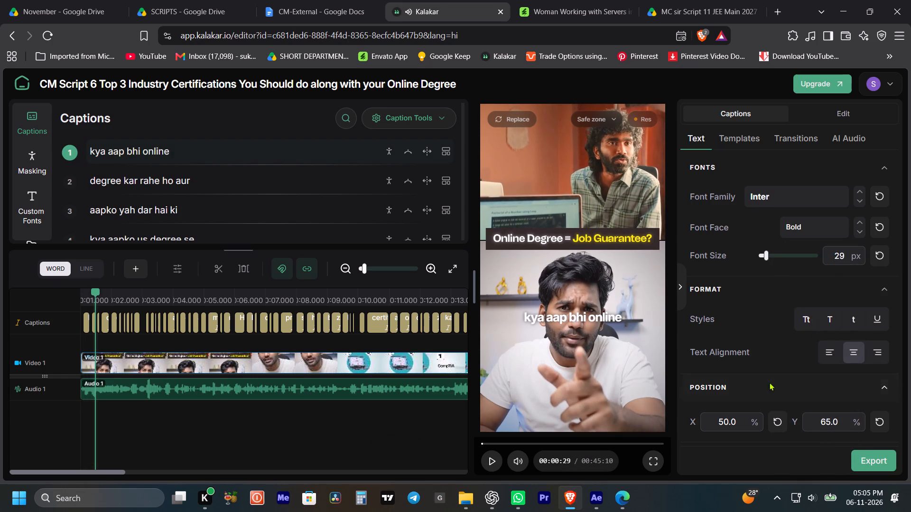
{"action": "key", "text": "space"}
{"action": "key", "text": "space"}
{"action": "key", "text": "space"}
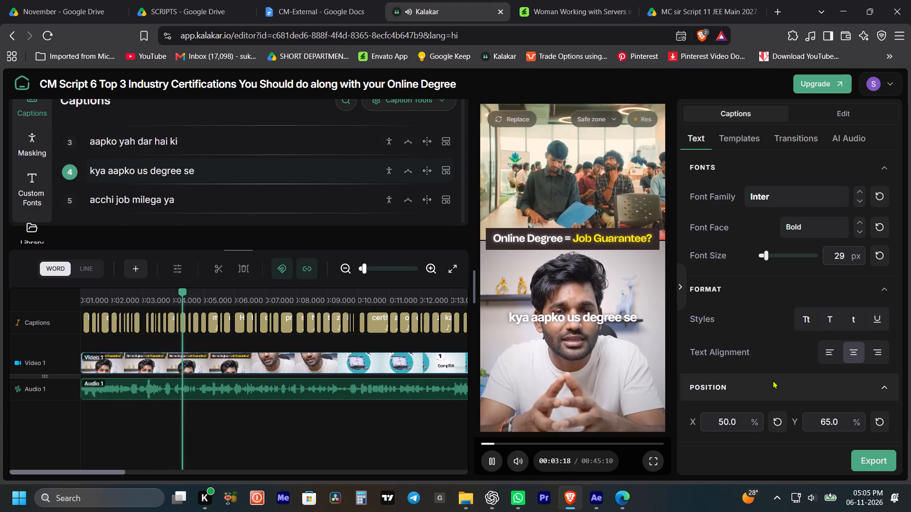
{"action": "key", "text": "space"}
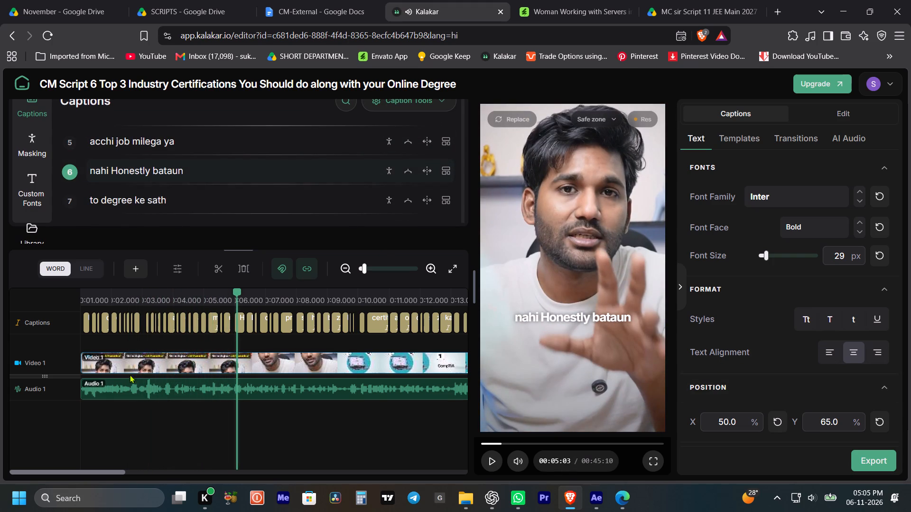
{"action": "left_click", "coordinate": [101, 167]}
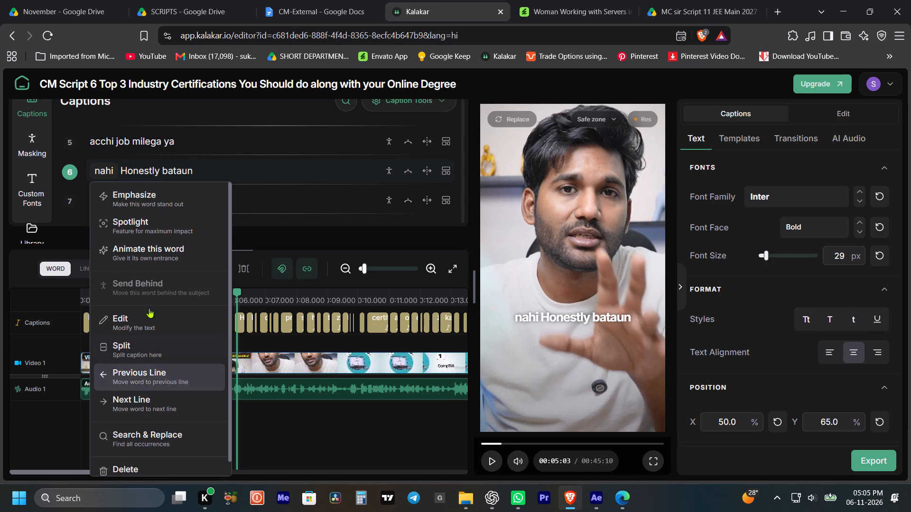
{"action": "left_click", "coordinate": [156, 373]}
Delete all the caption words that come before "Honestly bataun" in the timeline.
{"action": "left_click_drag", "start_coordinate": [363, 268], "coordinate": [380, 269]}
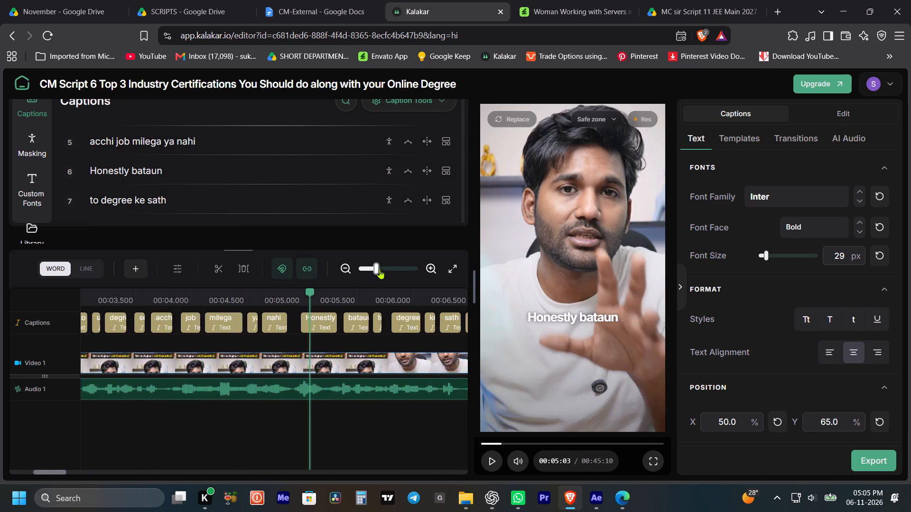
{"action": "left_click_drag", "start_coordinate": [380, 269], "coordinate": [392, 274]}
{"action": "left_click_drag", "start_coordinate": [275, 331], "coordinate": [167, 324]}
{"action": "key", "text": "BackSpace"}
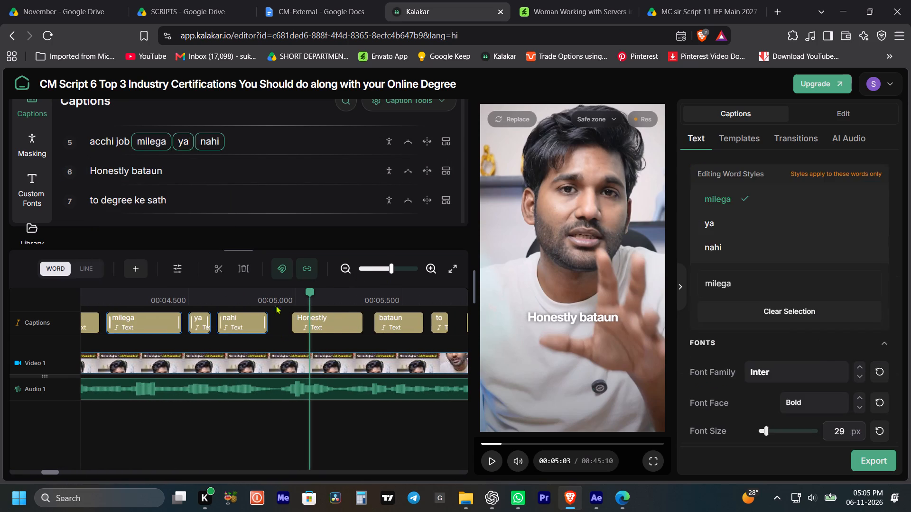
{"action": "left_click_drag", "start_coordinate": [390, 268], "coordinate": [363, 265]}
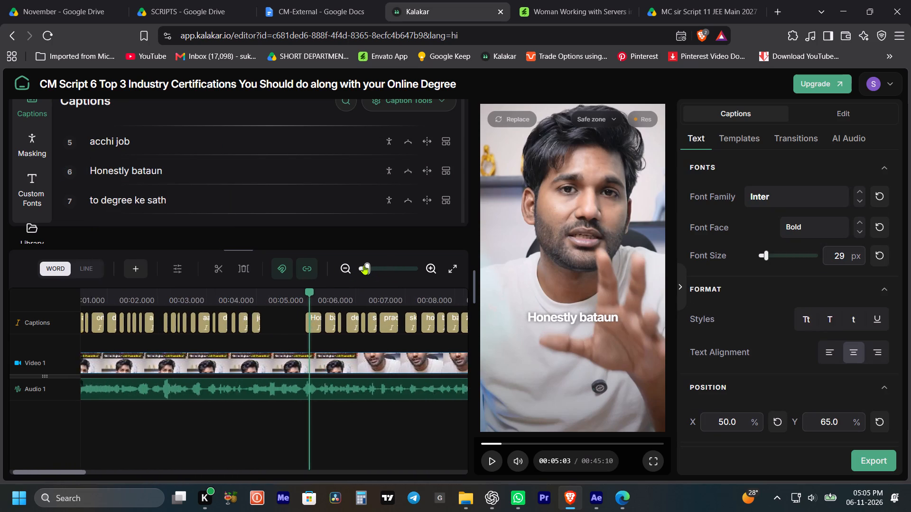
{"action": "left_click_drag", "start_coordinate": [363, 265], "coordinate": [363, 265]}
{"action": "left_click_drag", "start_coordinate": [230, 322], "coordinate": [62, 334]}
{"action": "key", "text": "BackSpace"}
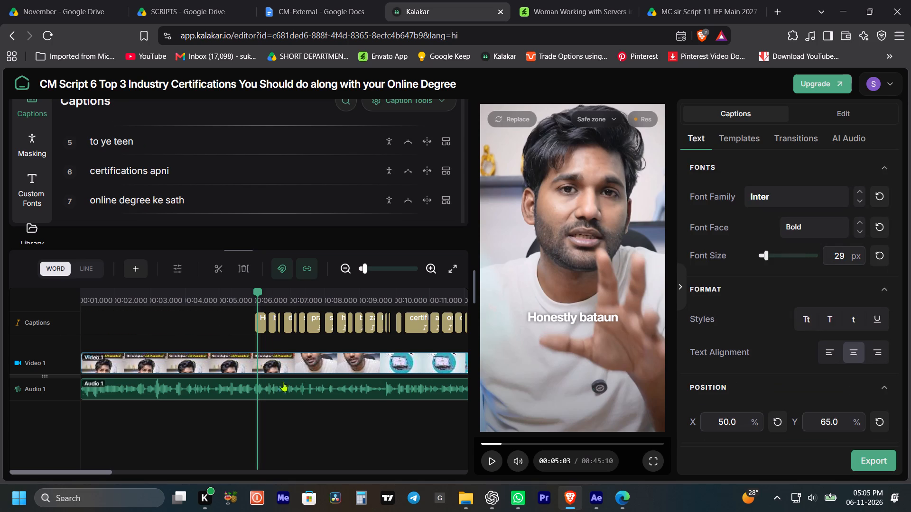
Enable the caption text's Background effect with colour 000000 at 60% opacity.
{"action": "scroll", "coordinate": [712, 362], "scroll_direction": "down", "scroll_amount": 6}
{"action": "left_click", "coordinate": [693, 418]}
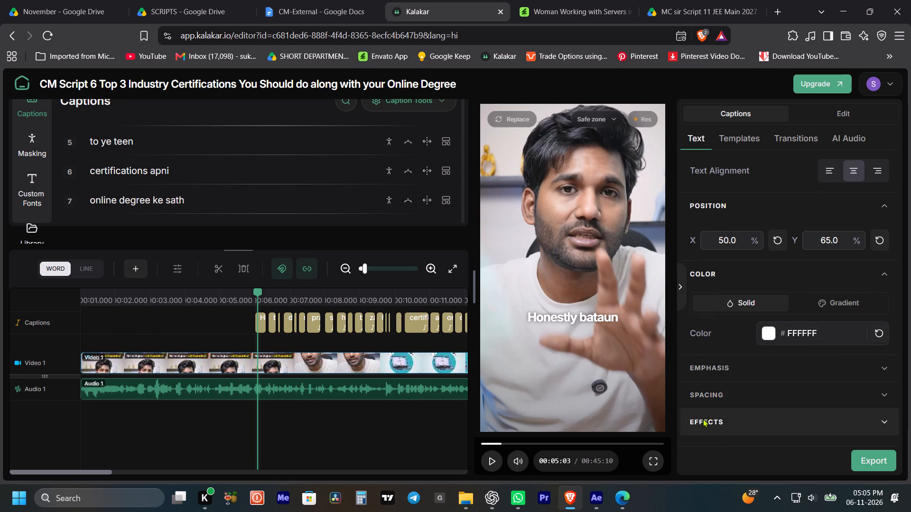
{"action": "scroll", "coordinate": [718, 407], "scroll_direction": "down", "scroll_amount": 2}
{"action": "scroll", "coordinate": [719, 304], "scroll_direction": "down", "scroll_amount": 3}
{"action": "scroll", "coordinate": [768, 421], "scroll_direction": "down", "scroll_amount": 4}
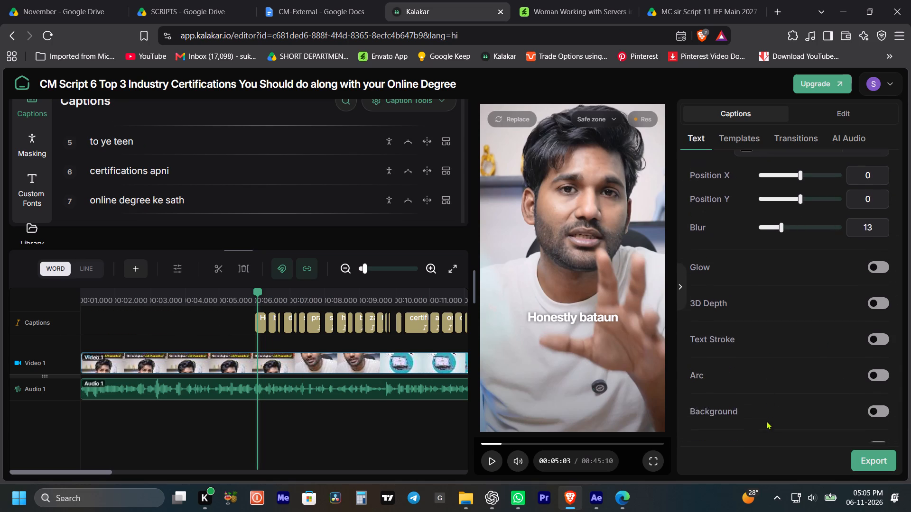
{"action": "left_click", "coordinate": [876, 384]}
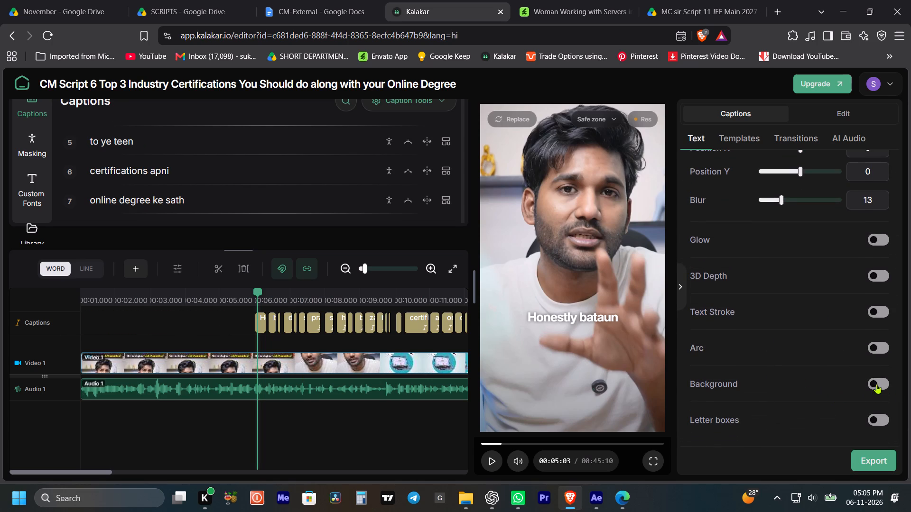
{"action": "left_click", "coordinate": [876, 384]}
{"action": "left_click", "coordinate": [883, 383]}
{"action": "triple_click", "coordinate": [876, 383]}
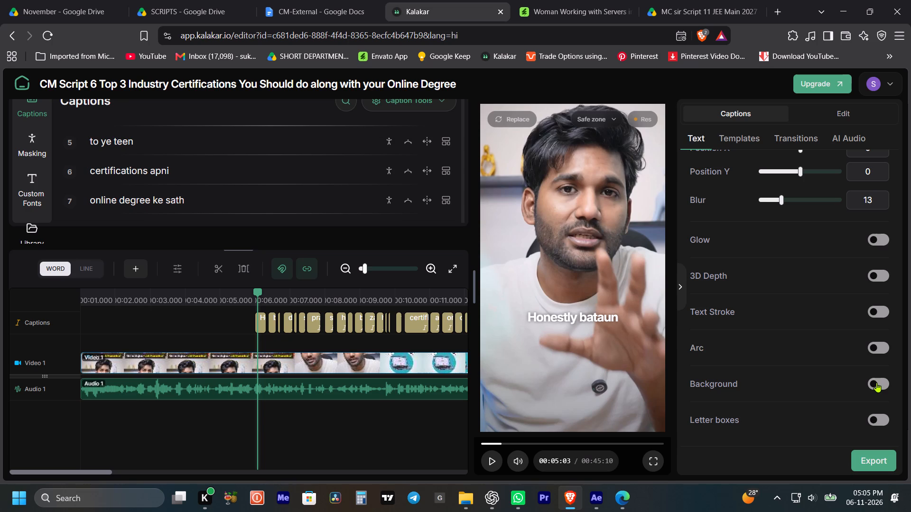
{"action": "double_click", "coordinate": [877, 382]}
{"action": "scroll", "coordinate": [824, 375], "scroll_direction": "up", "scroll_amount": 1}
{"action": "scroll", "coordinate": [824, 375], "scroll_direction": "down", "scroll_amount": 2}
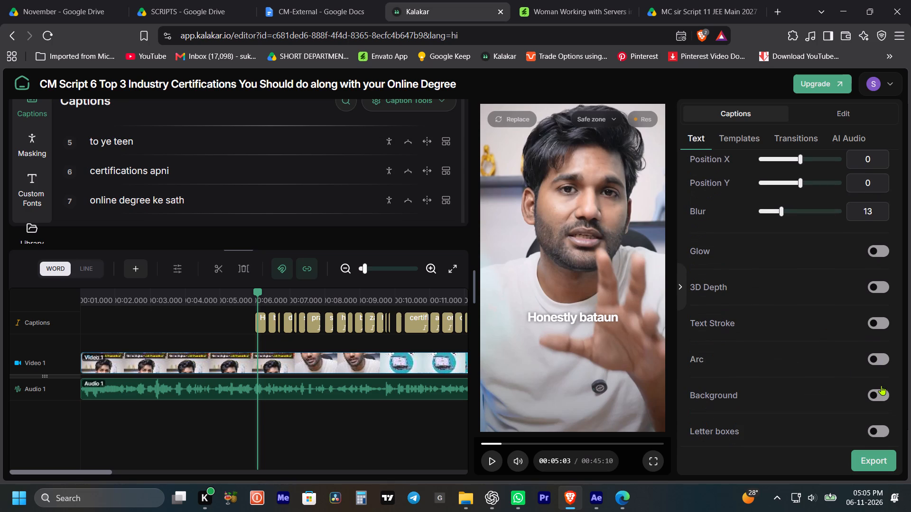
{"action": "left_click", "coordinate": [881, 385]}
{"action": "left_click_drag", "start_coordinate": [883, 381], "coordinate": [876, 380]}
{"action": "double_click", "coordinate": [791, 384]}
{"action": "left_click", "coordinate": [286, 445]}
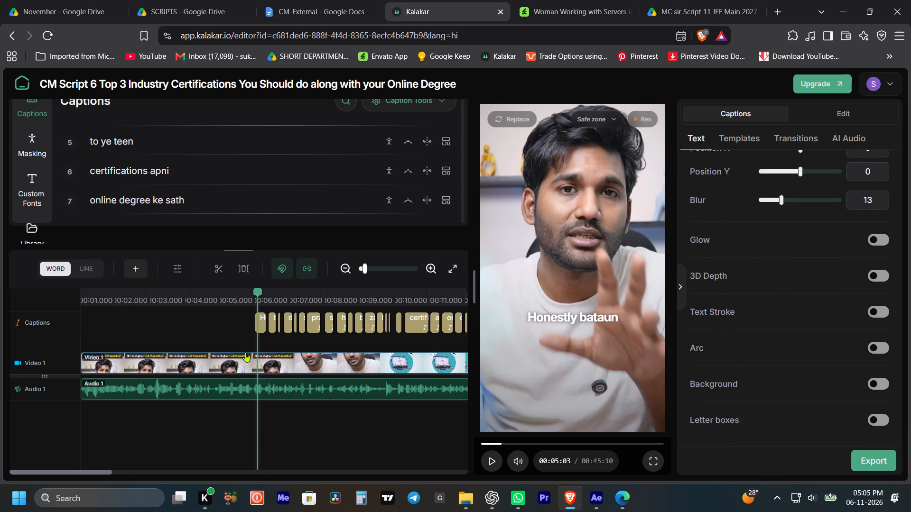
{"action": "left_click", "coordinate": [212, 338]}
{"action": "double_click", "coordinate": [874, 384]}
{"action": "left_click", "coordinate": [877, 381]}
{"action": "double_click", "coordinate": [827, 408]}
{"action": "key", "text": "6"}
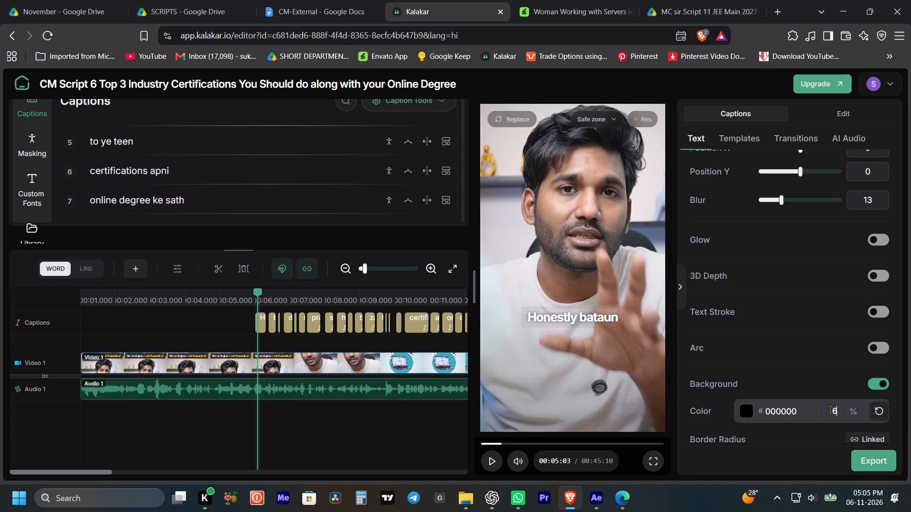
{"action": "key", "text": "0"}
{"action": "left_click", "coordinate": [367, 434]}
Set the caption background's width to 47 and its border radius to 21.
{"action": "scroll", "coordinate": [779, 367], "scroll_direction": "down", "scroll_amount": 1}
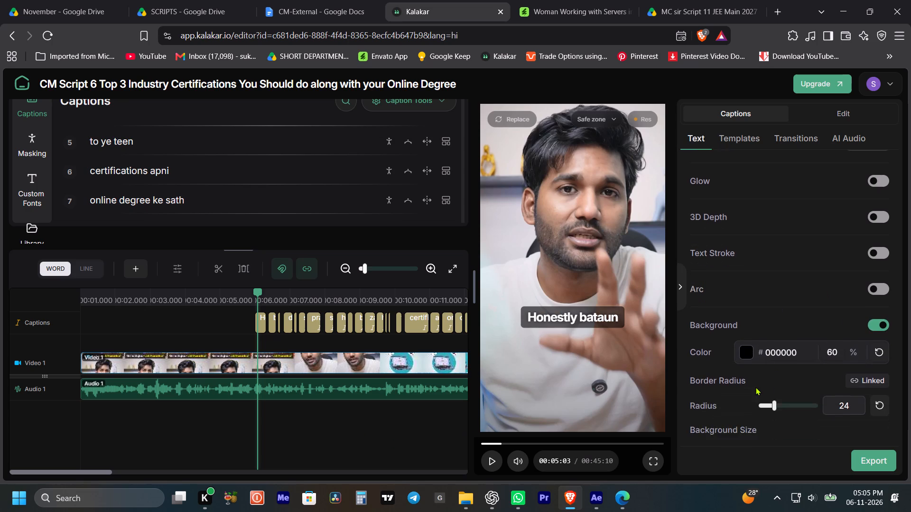
{"action": "scroll", "coordinate": [753, 387], "scroll_direction": "down", "scroll_amount": 2}
{"action": "left_click", "coordinate": [853, 335]}
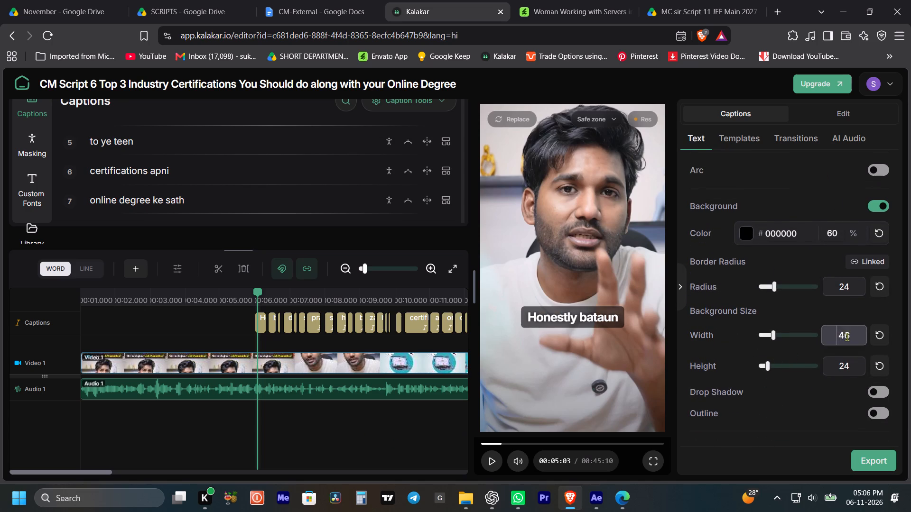
{"action": "left_click_drag", "start_coordinate": [846, 283], "coordinate": [833, 286]}
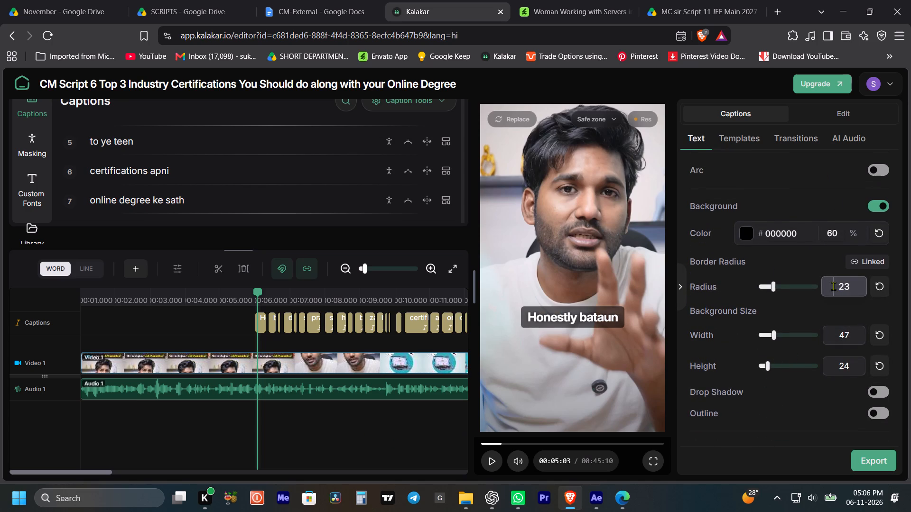
{"action": "left_click_drag", "start_coordinate": [833, 286], "coordinate": [827, 287]}
{"action": "left_click", "coordinate": [270, 425]}
Preview the "Honestly bataun" caption briefly and set the caption font size to 27 px.
{"action": "key", "text": "space"}
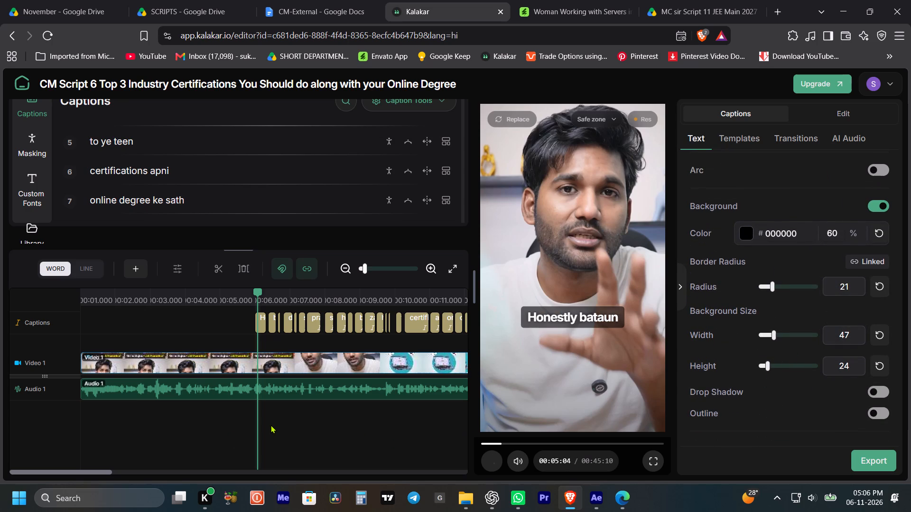
{"action": "key", "text": "space"}
{"action": "scroll", "coordinate": [762, 202], "scroll_direction": "up", "scroll_amount": 5}
{"action": "scroll", "coordinate": [681, 240], "scroll_direction": "up", "scroll_amount": 4}
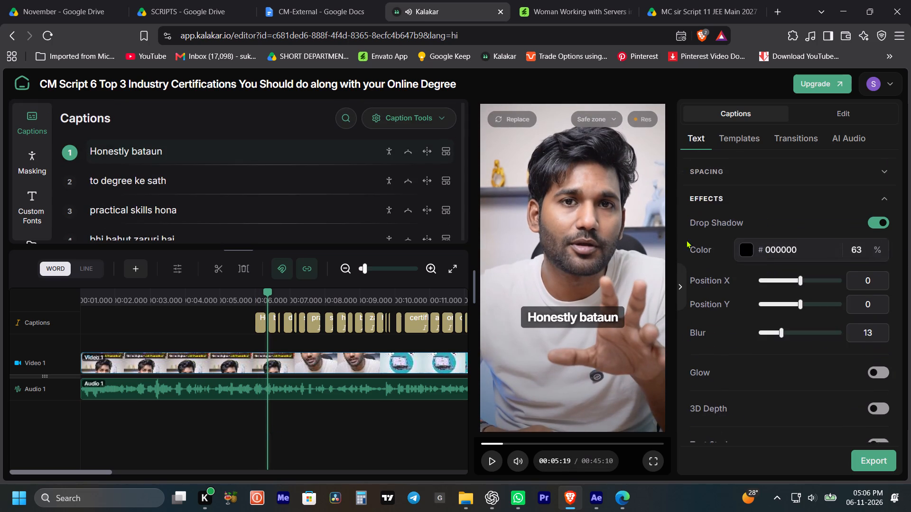
{"action": "scroll", "coordinate": [686, 240], "scroll_direction": "up", "scroll_amount": 1}
{"action": "scroll", "coordinate": [737, 237], "scroll_direction": "up", "scroll_amount": 4}
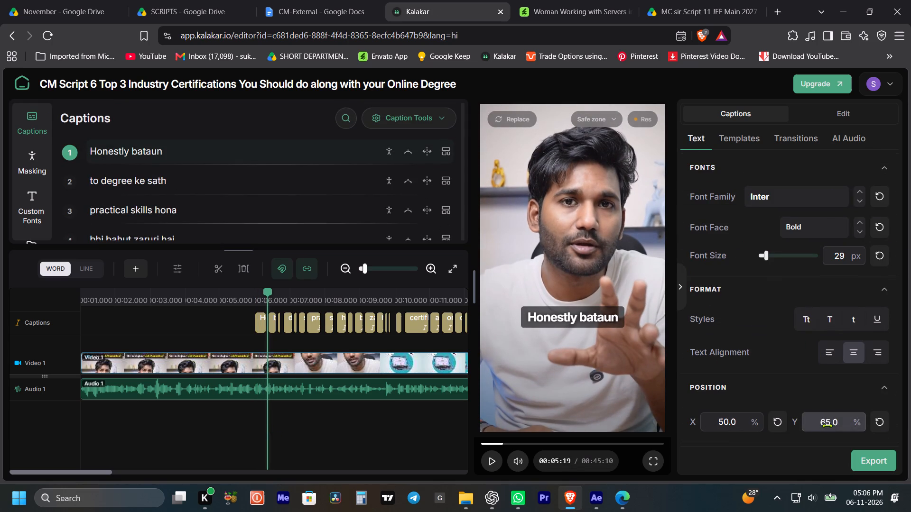
{"action": "left_click_drag", "start_coordinate": [844, 257], "coordinate": [833, 257]}
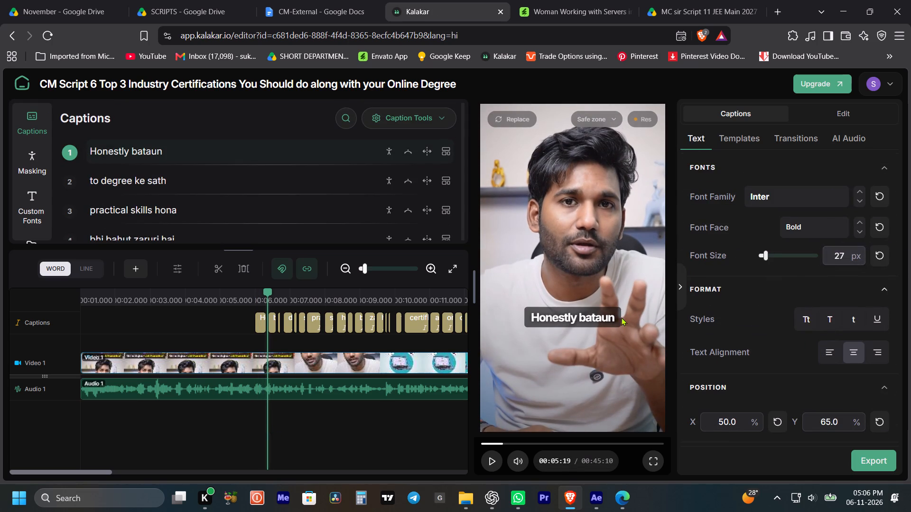
{"action": "left_click", "coordinate": [570, 497]}
{"action": "left_click", "coordinate": [568, 496]}
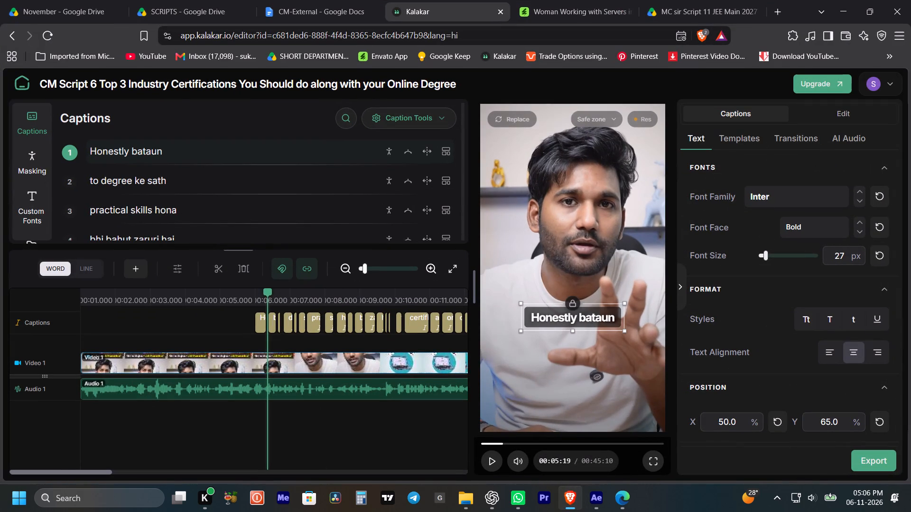
Play back the video from the "Honestly bataun" caption through "to ye teen" to check the captions.
{"action": "left_click", "coordinate": [336, 423]}
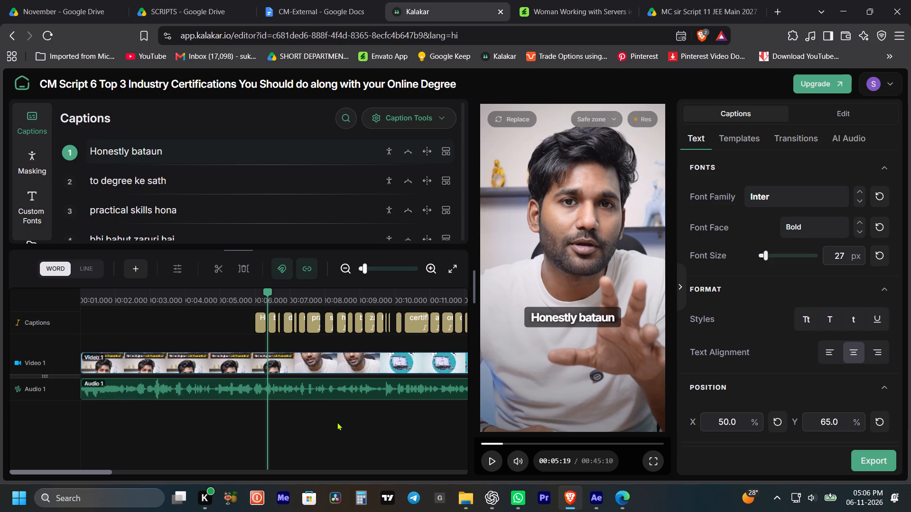
{"action": "key", "text": "space"}
{"action": "key", "text": "space"}
{"action": "key", "text": "space"}
{"action": "key", "text": "space"}
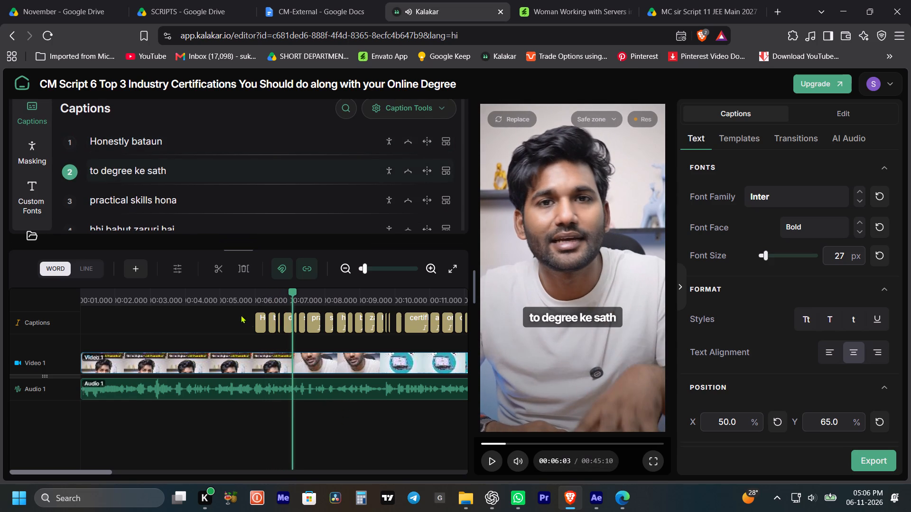
{"action": "key", "text": "space"}
{"action": "key", "text": "space"}
{"action": "key", "text": "space"}
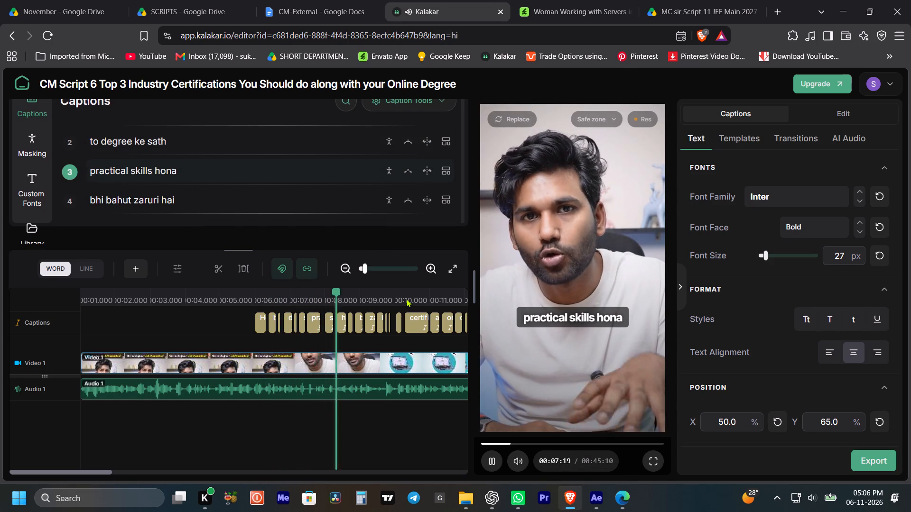
{"action": "key", "text": "space"}
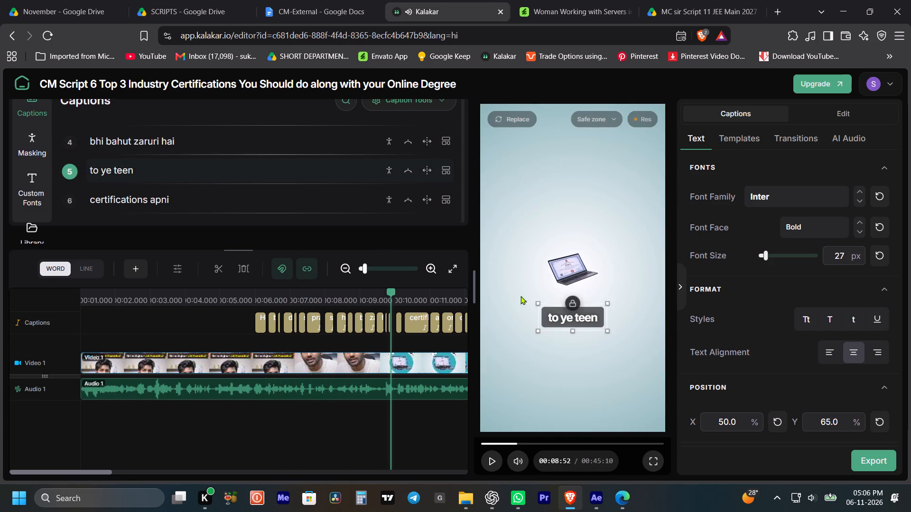
Delete the caption words "to ye teen" and "certifications apni" from the timeline.
{"action": "left_click_drag", "start_coordinate": [369, 269], "coordinate": [404, 274]}
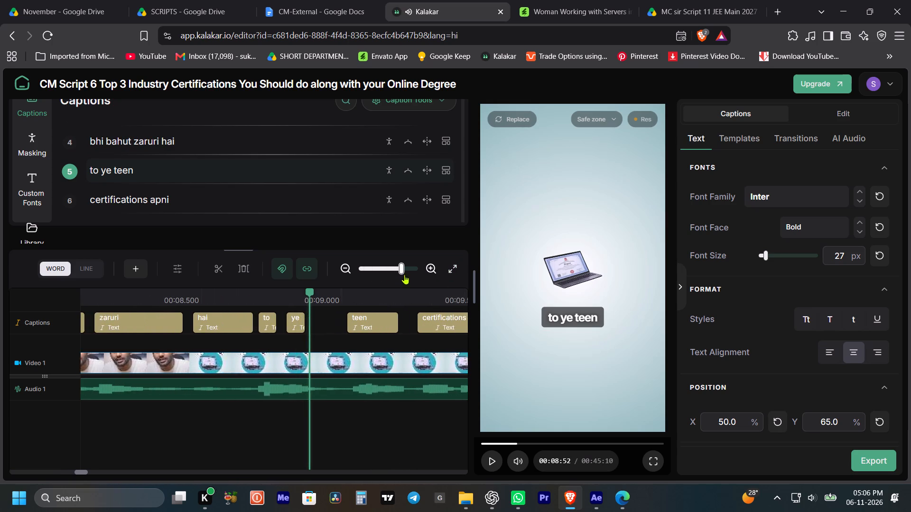
{"action": "left_click_drag", "start_coordinate": [404, 274], "coordinate": [399, 277]}
{"action": "left_click_drag", "start_coordinate": [271, 344], "coordinate": [360, 323]}
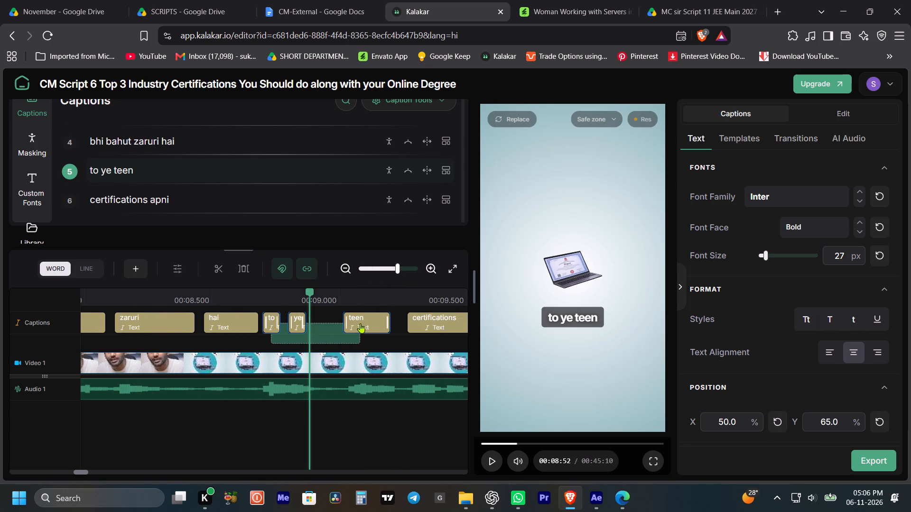
{"action": "key", "text": "BackSpace"}
{"action": "double_click", "coordinate": [253, 298]}
{"action": "key", "text": "space"}
{"action": "key", "text": "space"}
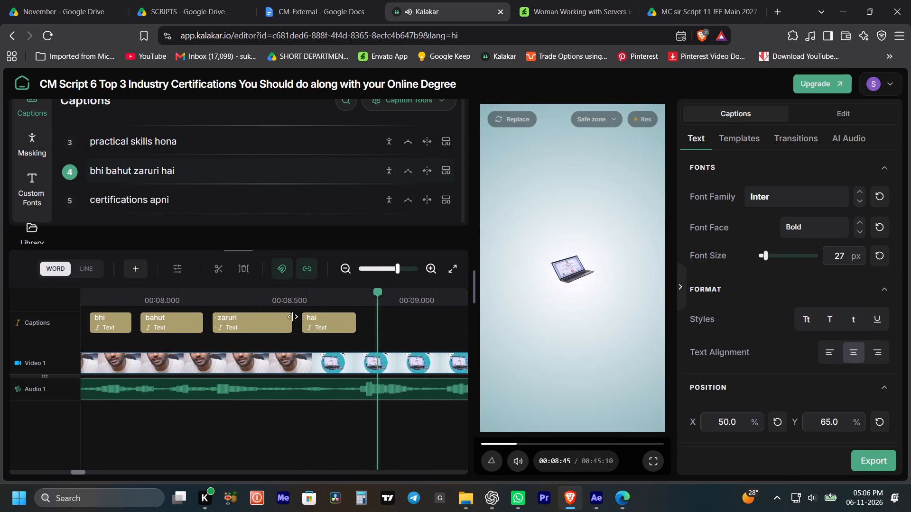
{"action": "key", "text": "space"}
{"action": "key", "text": "space"}
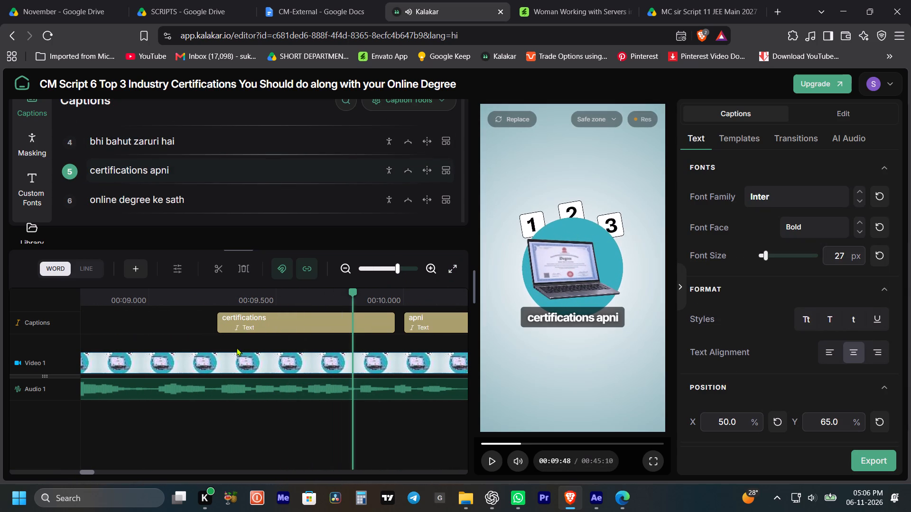
{"action": "left_click_drag", "start_coordinate": [266, 334], "coordinate": [446, 319]}
{"action": "key", "text": "BackSpace"}
Delete the caption words "online degree ke sath" and "zarur karna number" from the timeline.
{"action": "key", "text": "space"}
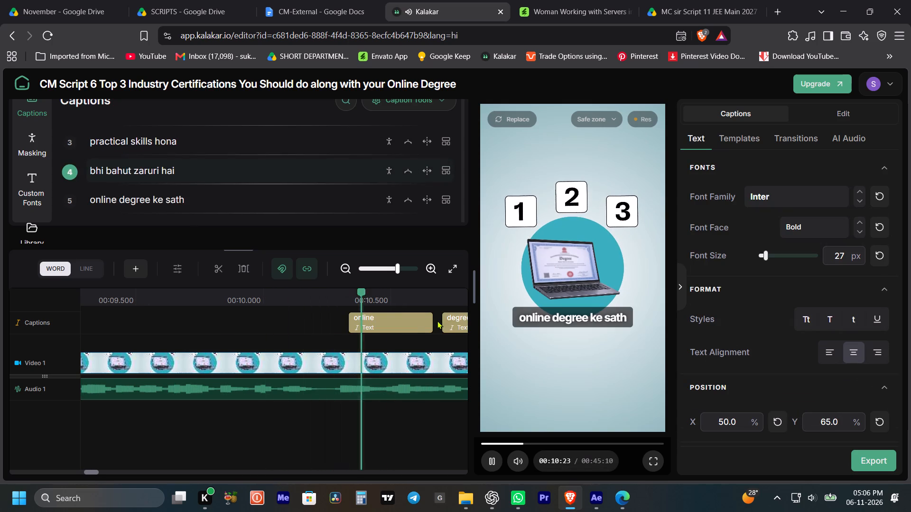
{"action": "key", "text": "space"}
{"action": "left_click_drag", "start_coordinate": [201, 331], "coordinate": [432, 328]}
{"action": "key", "text": "BackSpace"}
{"action": "key", "text": "space"}
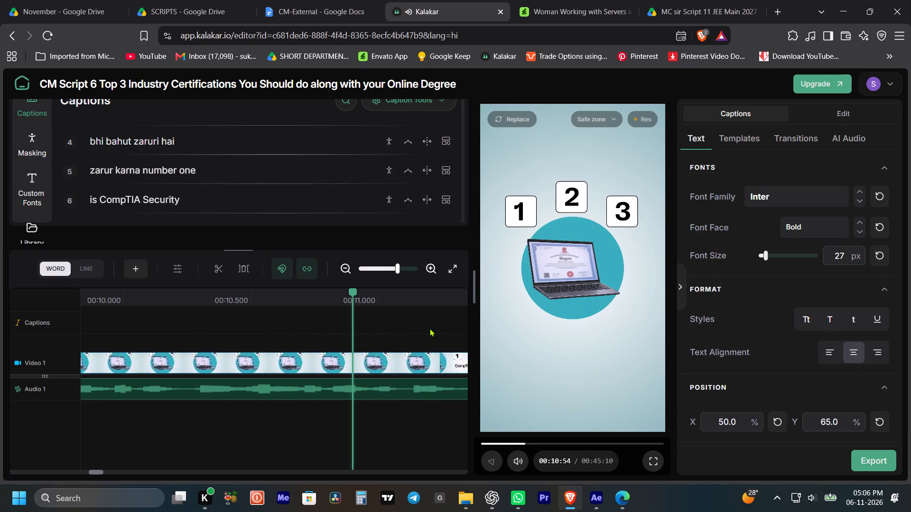
{"action": "key", "text": "space"}
{"action": "left_click_drag", "start_coordinate": [186, 331], "coordinate": [331, 330]}
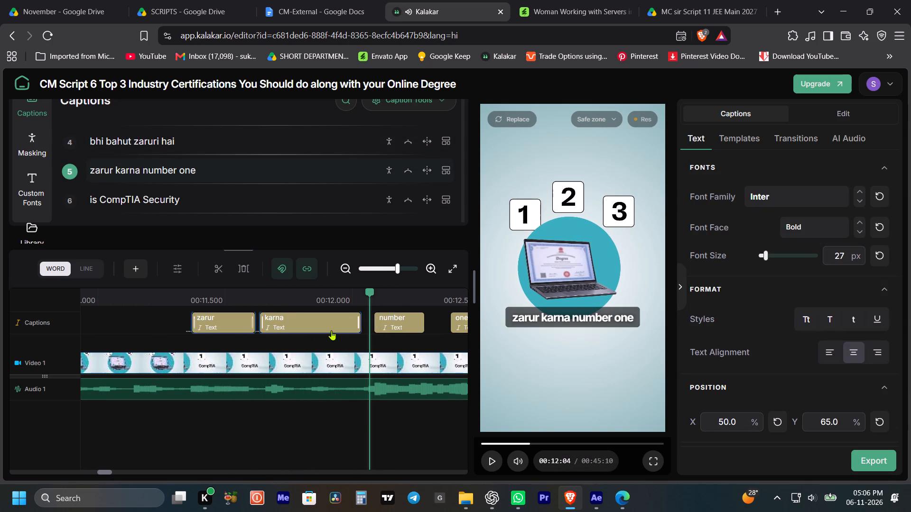
{"action": "left_click_drag", "start_coordinate": [331, 330], "coordinate": [435, 326]}
{"action": "key", "text": "BackSpace"}
Delete the caption words "one is CompTIA Security" over the CompTIA title graphic.
{"action": "key", "text": "space"}
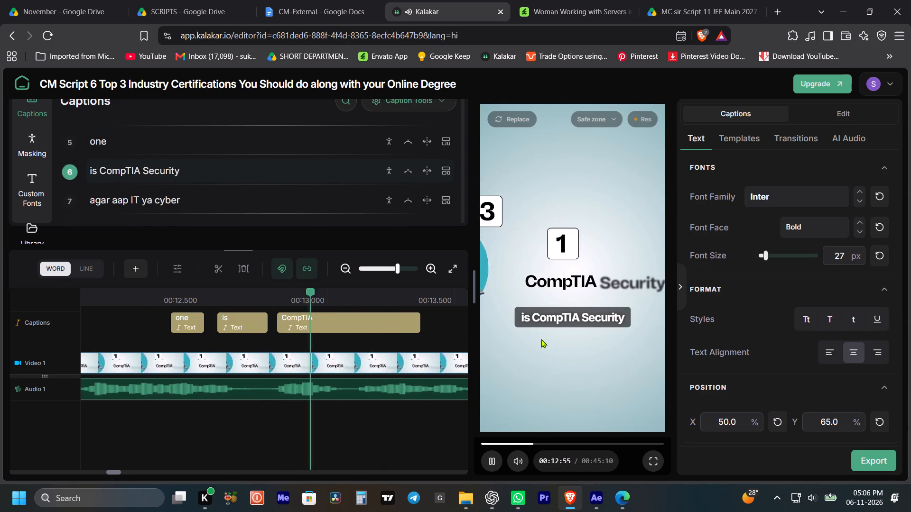
{"action": "key", "text": "space"}
{"action": "key", "text": "space"}
{"action": "key", "text": "space"}
{"action": "left_click_drag", "start_coordinate": [96, 340], "coordinate": [411, 309]}
{"action": "key", "text": "BackSpace"}
{"action": "left_click_drag", "start_coordinate": [391, 268], "coordinate": [381, 270]}
{"action": "left_click_drag", "start_coordinate": [256, 316], "coordinate": [157, 339]}
{"action": "key", "text": "BackSpace"}
Play back the video from the CompTIA title through the "banana chahte ho to yah" caption to check the captions.
{"action": "key", "text": "space"}
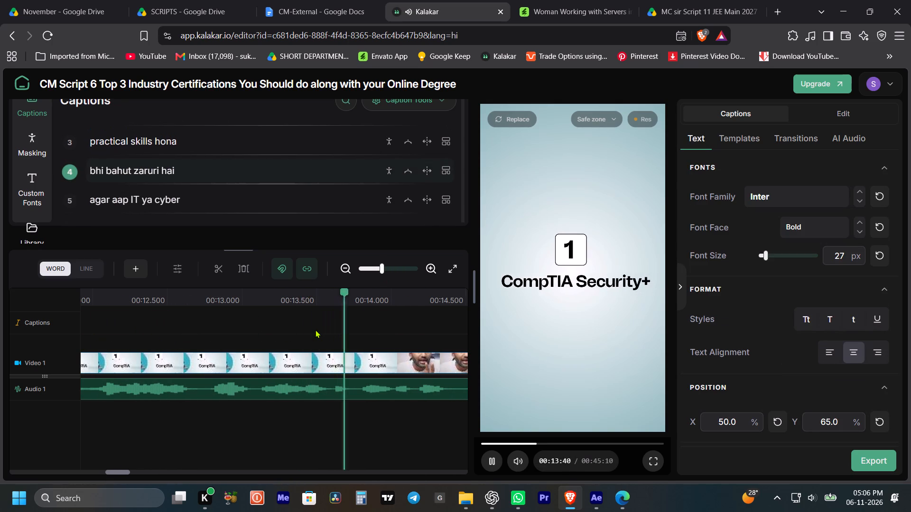
{"action": "key", "text": "space"}
{"action": "key", "text": "space"}
{"action": "key", "text": "space"}
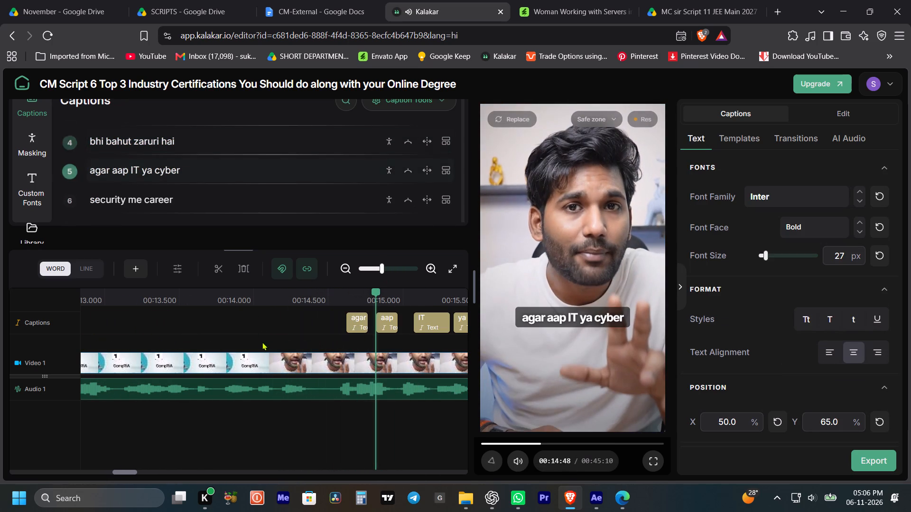
{"action": "left_click", "coordinate": [347, 295]}
{"action": "key", "text": "space"}
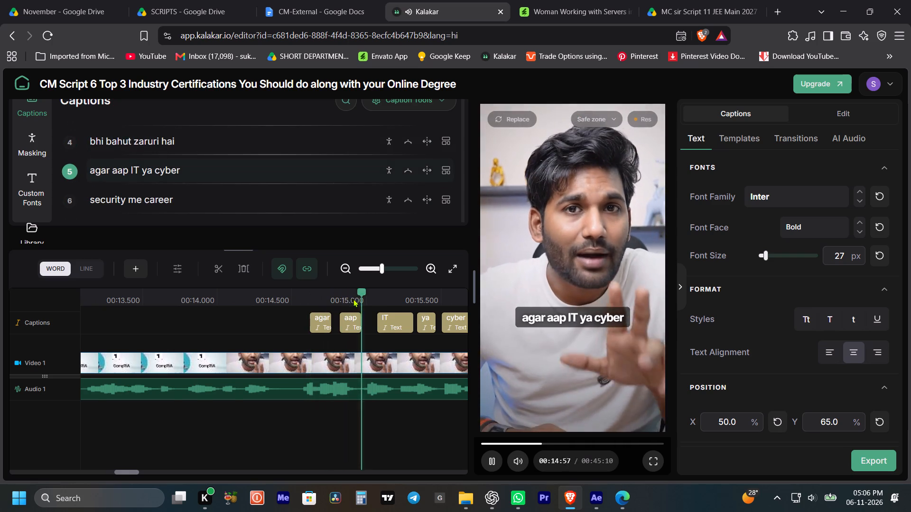
{"action": "key", "text": "space"}
{"action": "key", "text": "space"}
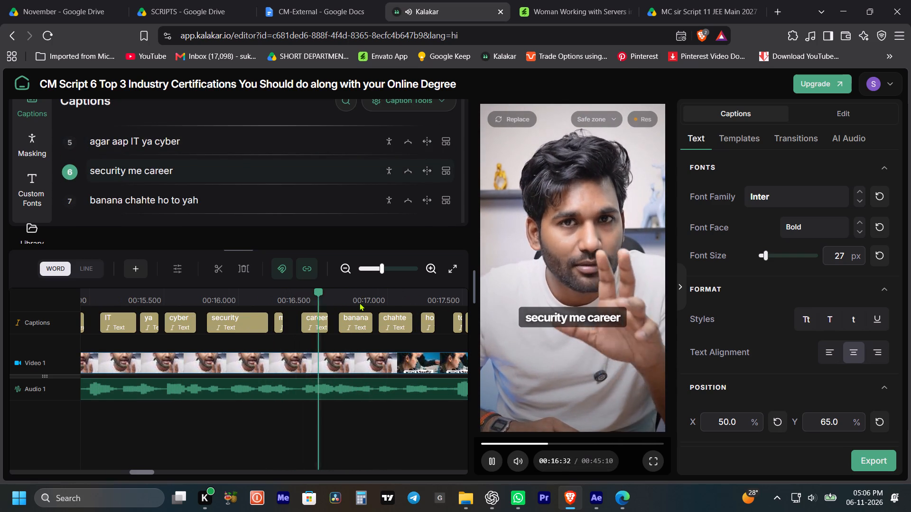
{"action": "key", "text": "space"}
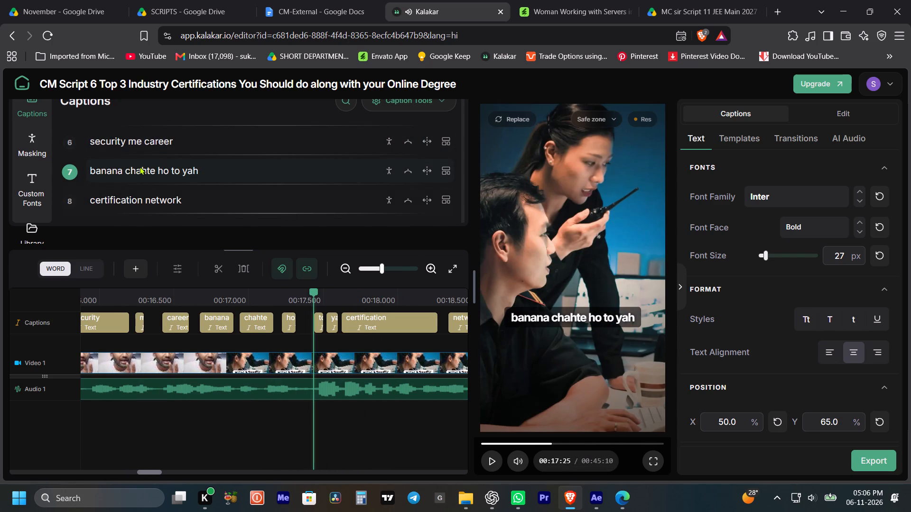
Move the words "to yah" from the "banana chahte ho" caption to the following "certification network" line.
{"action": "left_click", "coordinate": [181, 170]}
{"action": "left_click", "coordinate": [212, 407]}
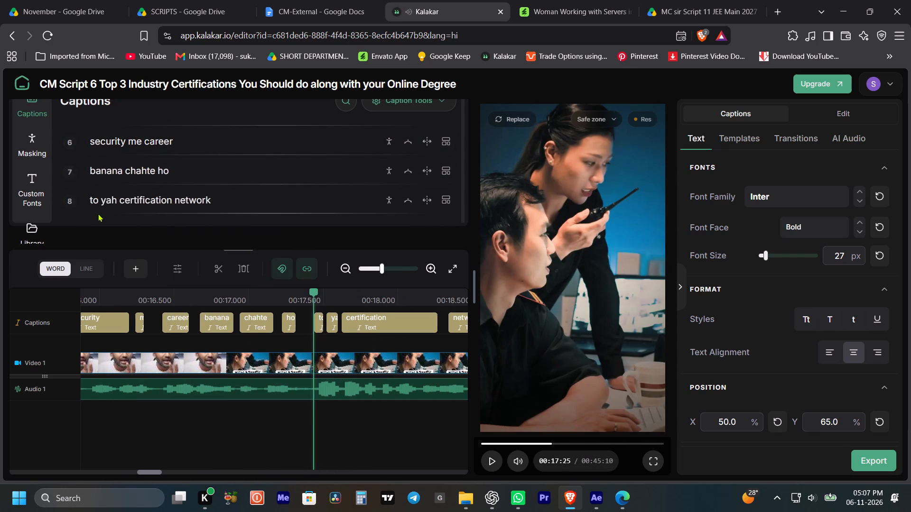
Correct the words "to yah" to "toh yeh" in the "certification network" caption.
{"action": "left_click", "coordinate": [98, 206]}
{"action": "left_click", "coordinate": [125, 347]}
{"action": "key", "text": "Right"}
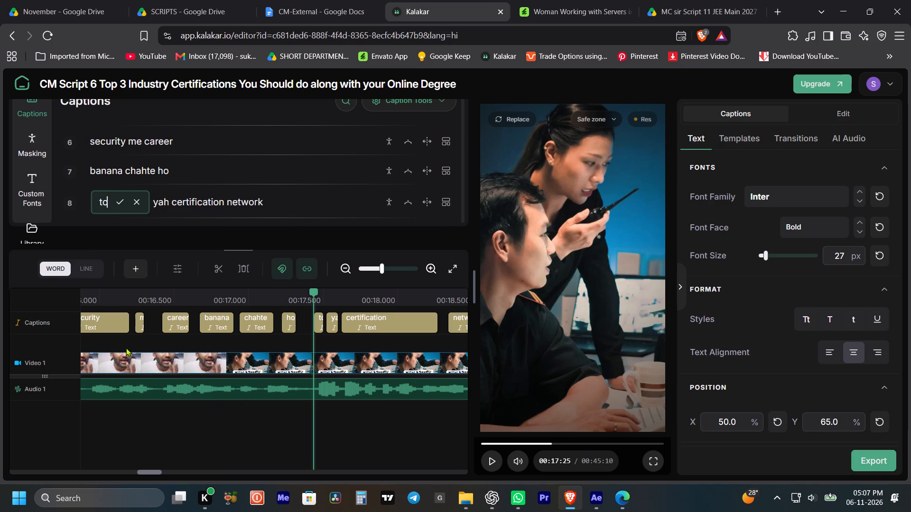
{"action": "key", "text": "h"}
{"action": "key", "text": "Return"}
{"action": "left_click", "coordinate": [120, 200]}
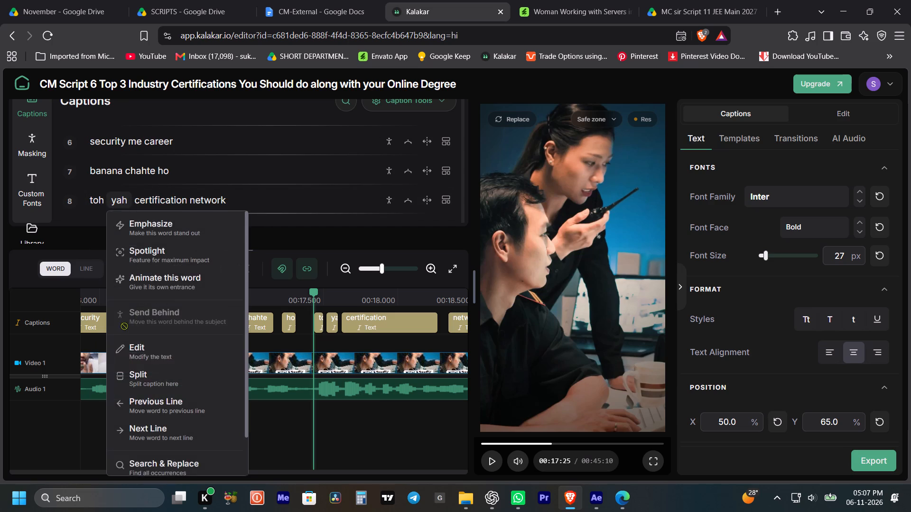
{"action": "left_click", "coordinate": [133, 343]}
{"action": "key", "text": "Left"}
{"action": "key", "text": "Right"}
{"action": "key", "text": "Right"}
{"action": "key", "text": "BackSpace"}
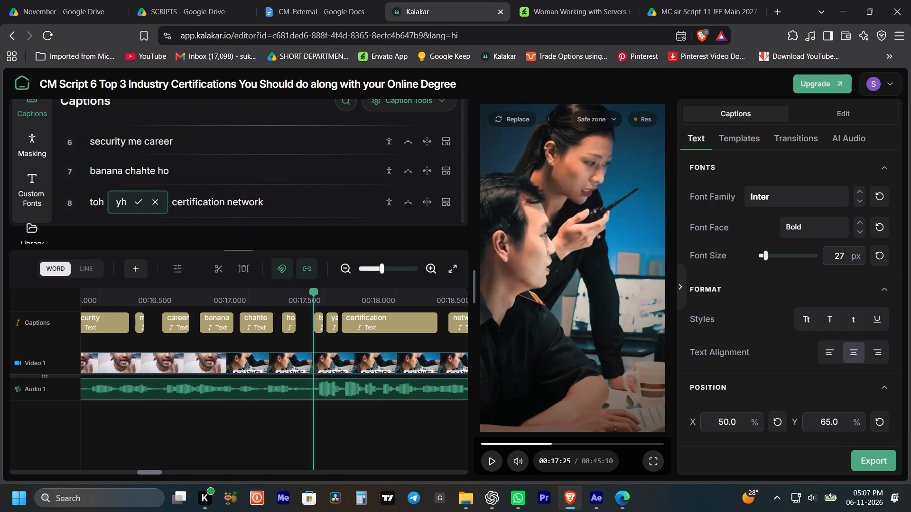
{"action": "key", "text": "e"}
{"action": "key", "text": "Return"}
Replay the Network Security graphic section and delete the caption words "toh yeh certification network security".
{"action": "key", "text": "space"}
{"action": "key", "text": "space"}
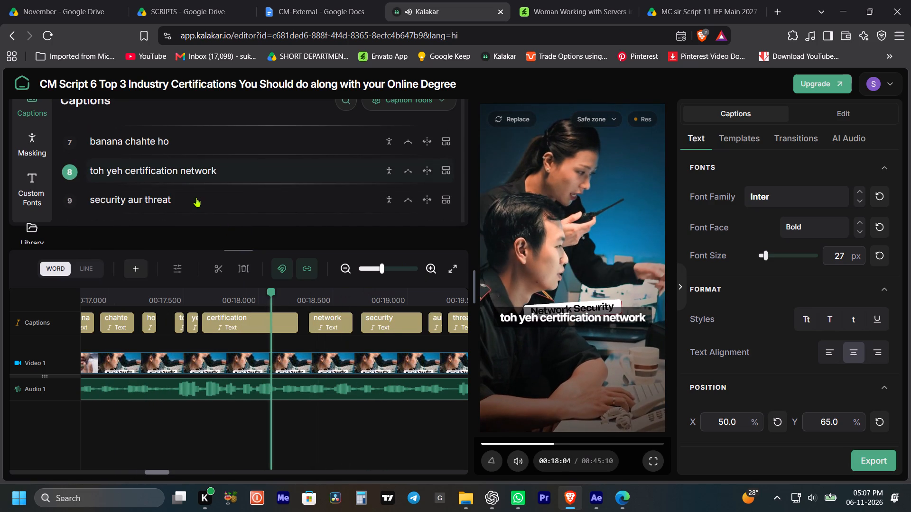
{"action": "key", "text": "space"}
{"action": "key", "text": "space"}
{"action": "key", "text": "space"}
{"action": "key", "text": "space"}
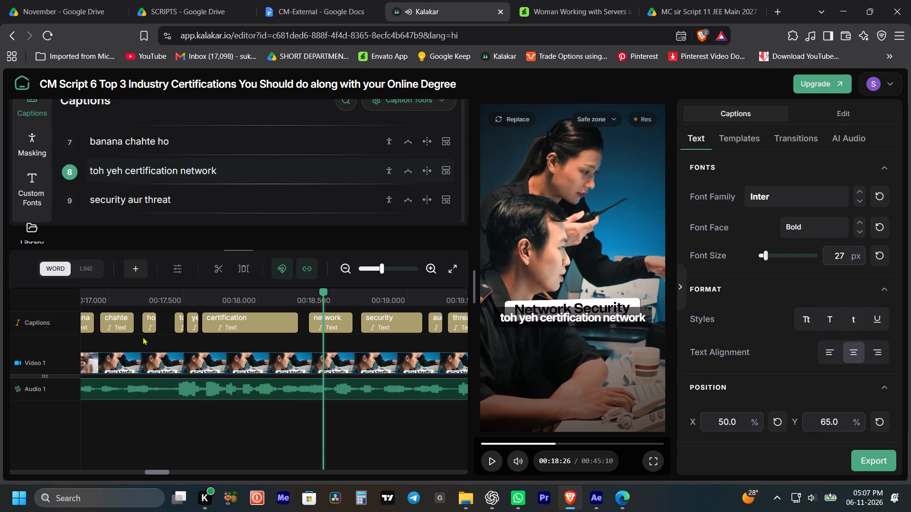
{"action": "left_click", "coordinate": [122, 298]}
{"action": "key", "text": "space"}
{"action": "key", "text": "space"}
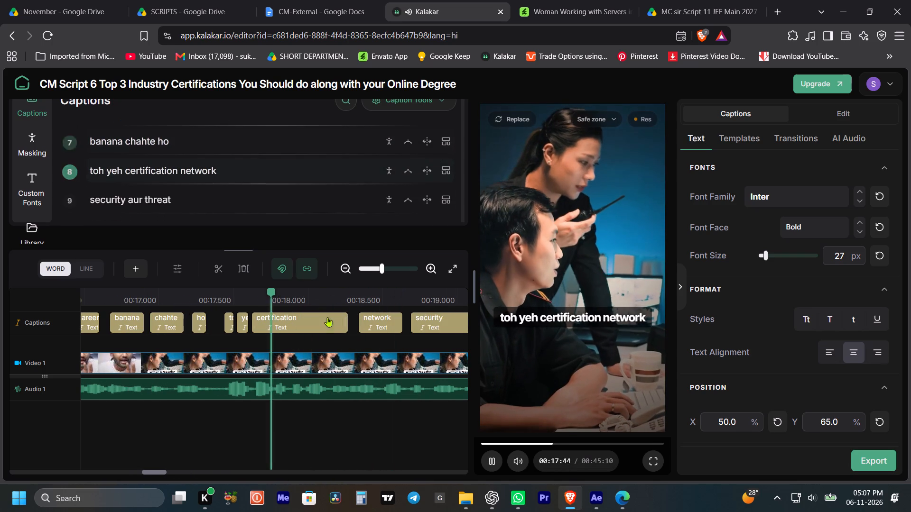
{"action": "key", "text": "space"}
{"action": "key", "text": "space"}
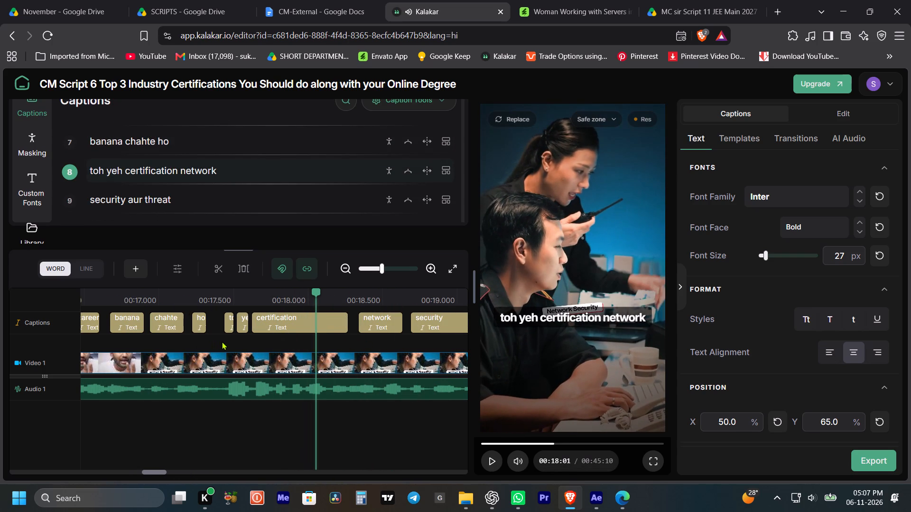
{"action": "left_click_drag", "start_coordinate": [222, 340], "coordinate": [455, 324]}
{"action": "key", "text": "BackSpace"}
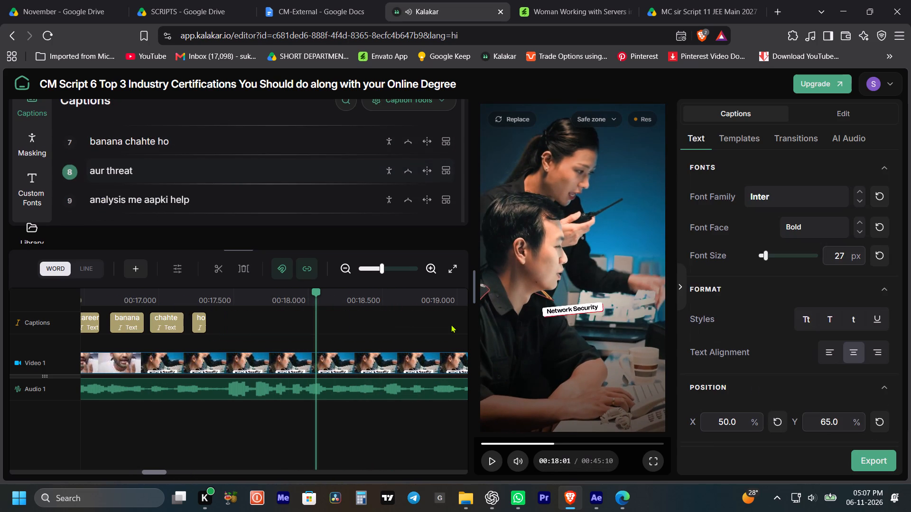
Delete the caption words "aur threat analysis" and "me aapki help kar sakta hai" around the Threat Analysis graphic.
{"action": "key", "text": "space"}
{"action": "key", "text": "space"}
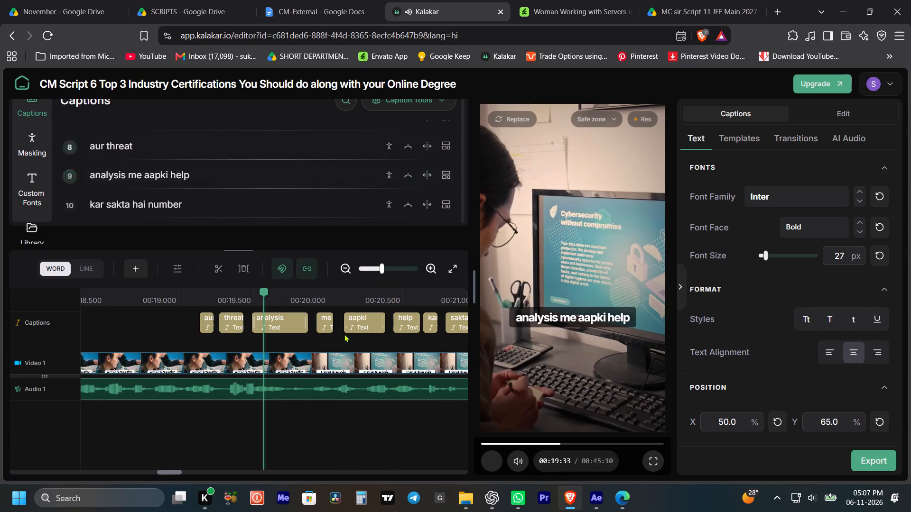
{"action": "left_click_drag", "start_coordinate": [194, 331], "coordinate": [296, 331]}
{"action": "key", "text": "BackSpace"}
{"action": "key", "text": "space"}
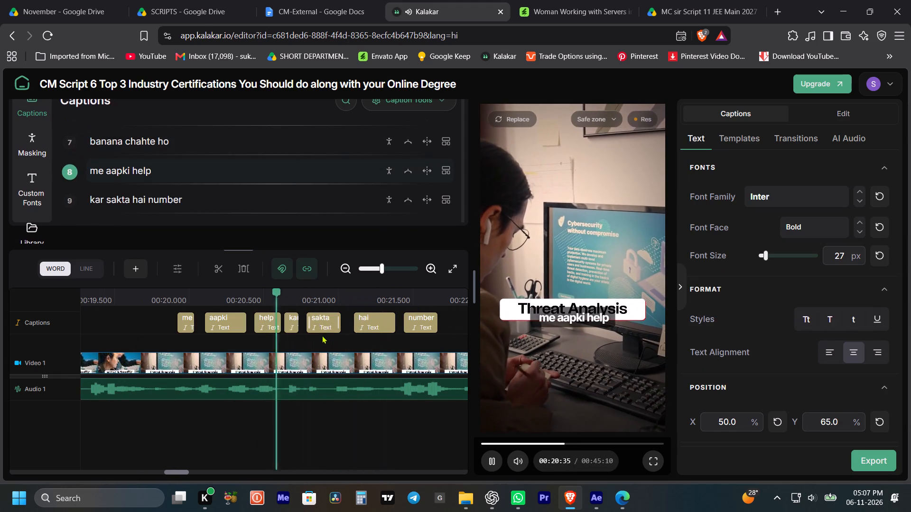
{"action": "key", "text": "space"}
{"action": "left_click_drag", "start_coordinate": [186, 329], "coordinate": [381, 330]}
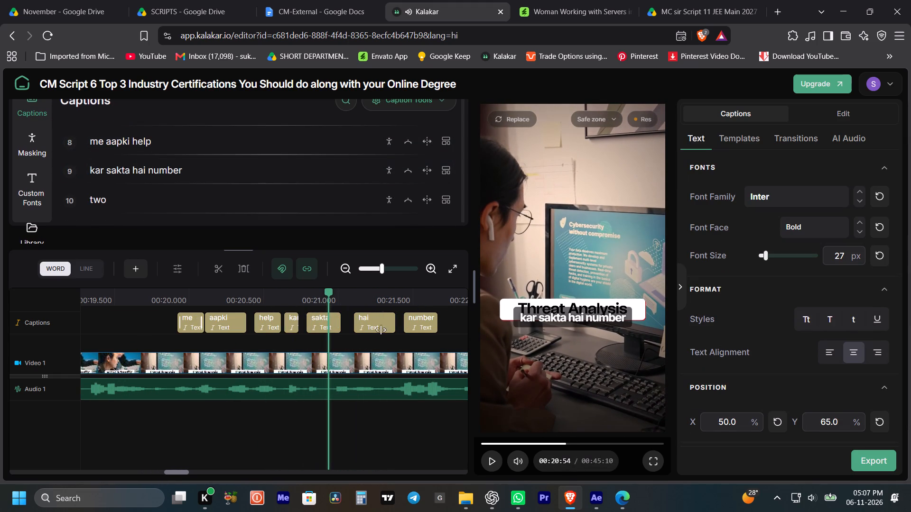
{"action": "left_click_drag", "start_coordinate": [381, 330], "coordinate": [381, 324]}
{"action": "left_click_drag", "start_coordinate": [376, 341], "coordinate": [159, 331]}
{"action": "key", "text": "BackSpace"}
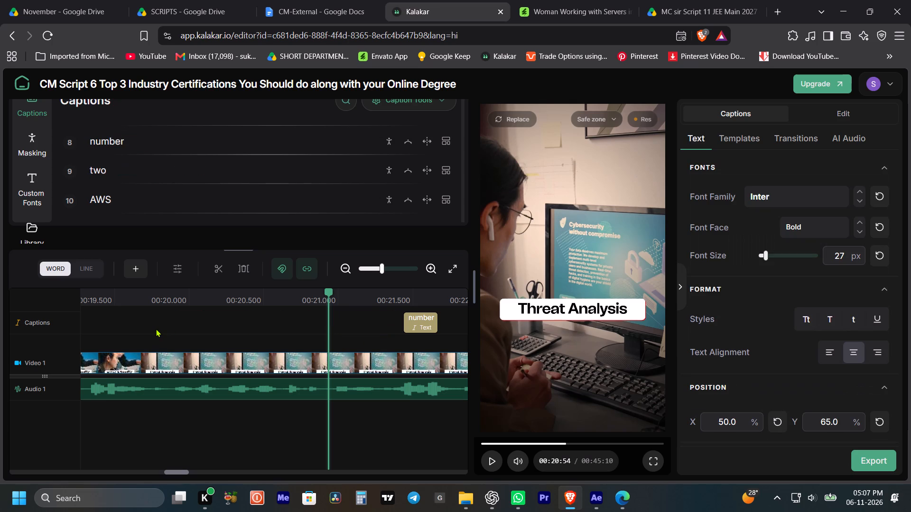
Delete the caption words "number two AWS" and "Certified Cloud Practitioner ya" around the AWS title graphic.
{"action": "key", "text": "space"}
{"action": "key", "text": "space"}
{"action": "left_click_drag", "start_coordinate": [200, 332], "coordinate": [425, 330]}
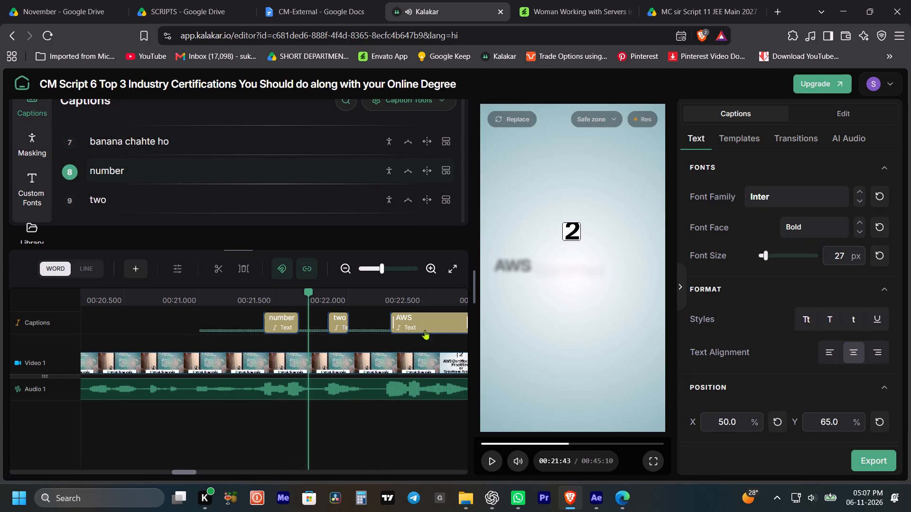
{"action": "left_click_drag", "start_coordinate": [425, 330], "coordinate": [441, 322]}
{"action": "key", "text": "BackSpace"}
{"action": "key", "text": "space"}
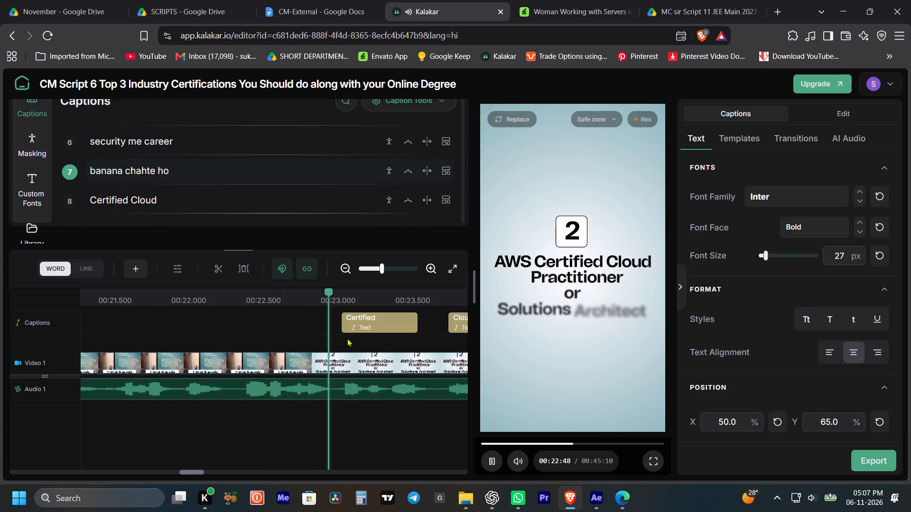
{"action": "key", "text": "space"}
{"action": "left_click_drag", "start_coordinate": [146, 322], "coordinate": [470, 320]}
{"action": "key", "text": "BackSpace"}
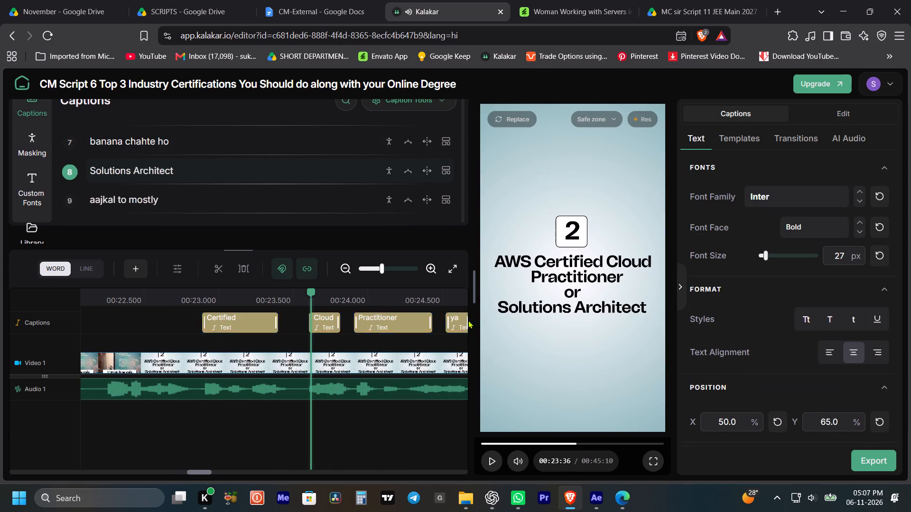
Delete the caption words "Solutions Architect" over the AWS title graphic.
{"action": "key", "text": "space"}
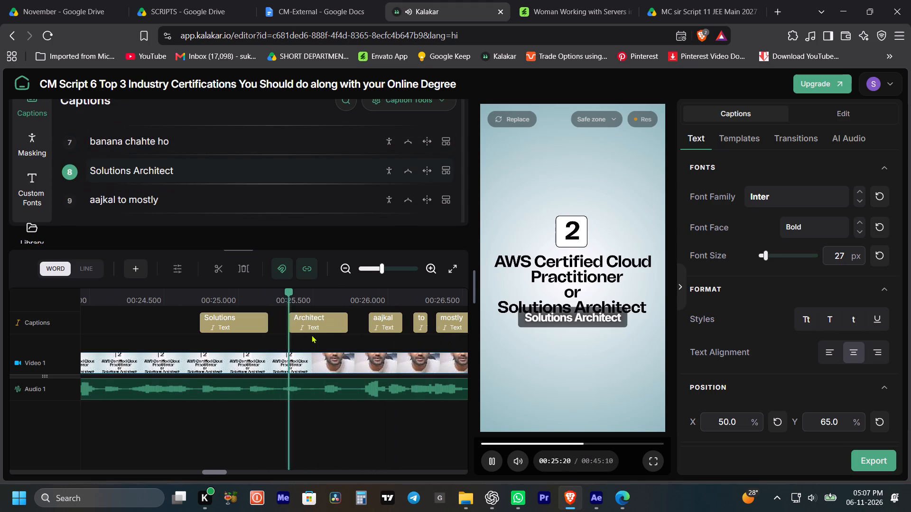
{"action": "key", "text": "space"}
{"action": "left_click_drag", "start_coordinate": [155, 321], "coordinate": [352, 333]}
{"action": "key", "text": "BackSpace"}
Play on to the "shift ho rahe hain to" caption and move its last word "to" to the next line with "AWS".
{"action": "key", "text": "space"}
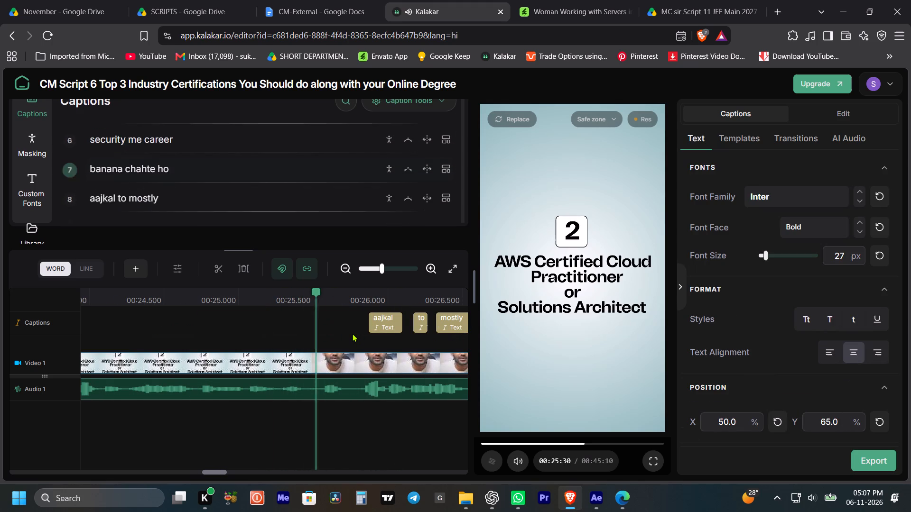
{"action": "key", "text": "space"}
{"action": "key", "text": "space"}
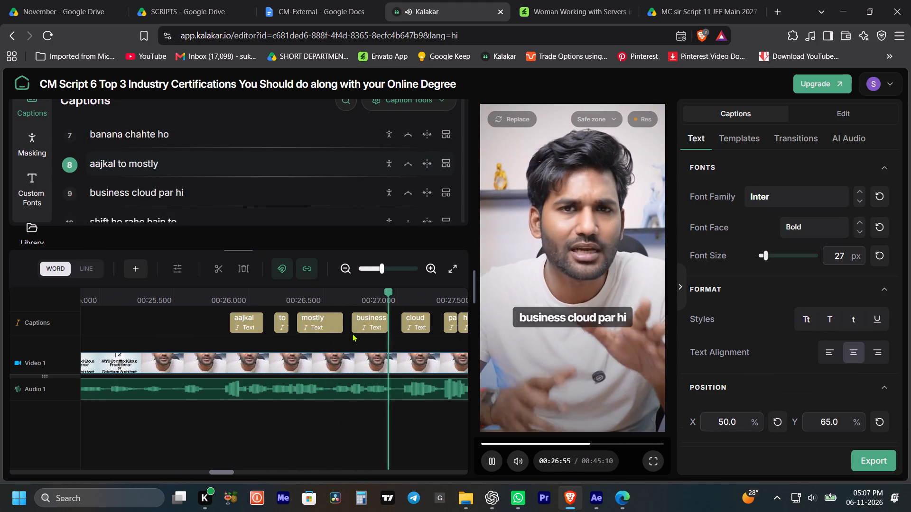
{"action": "key", "text": "space"}
{"action": "key", "text": "space"}
{"action": "key", "text": "space"}
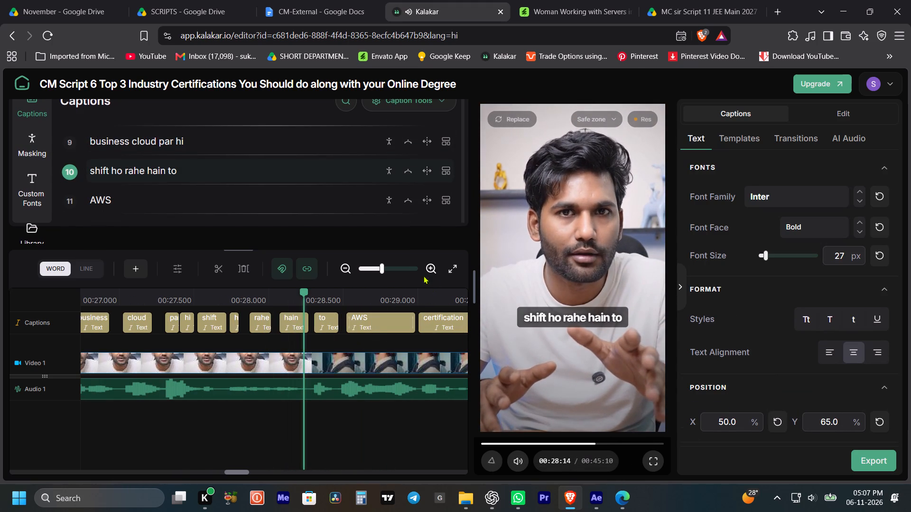
{"action": "key", "text": "space"}
{"action": "key", "text": "space"}
{"action": "left_click", "coordinate": [177, 170]}
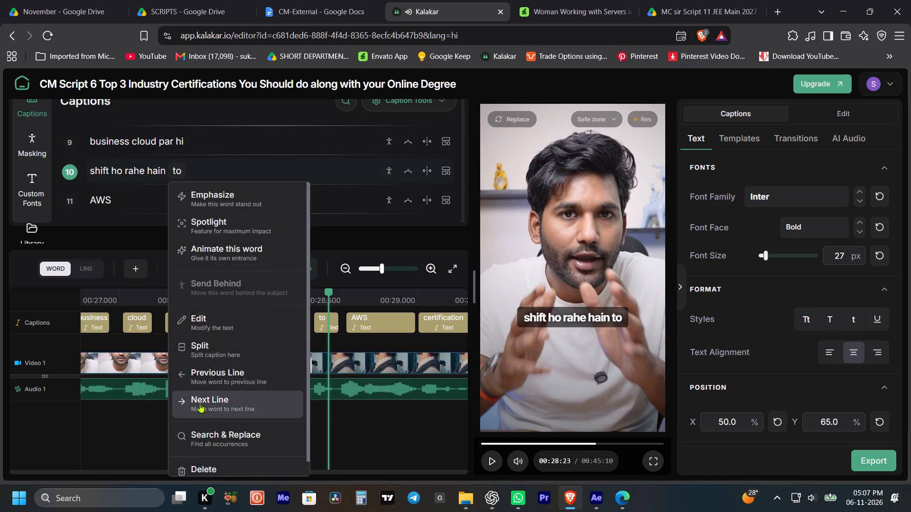
{"action": "left_click", "coordinate": [200, 403]}
Correct the word "to" to "toh" in the "to AWS" caption.
{"action": "left_click", "coordinate": [96, 200]}
{"action": "left_click", "coordinate": [135, 338]}
{"action": "left_click", "coordinate": [134, 345]}
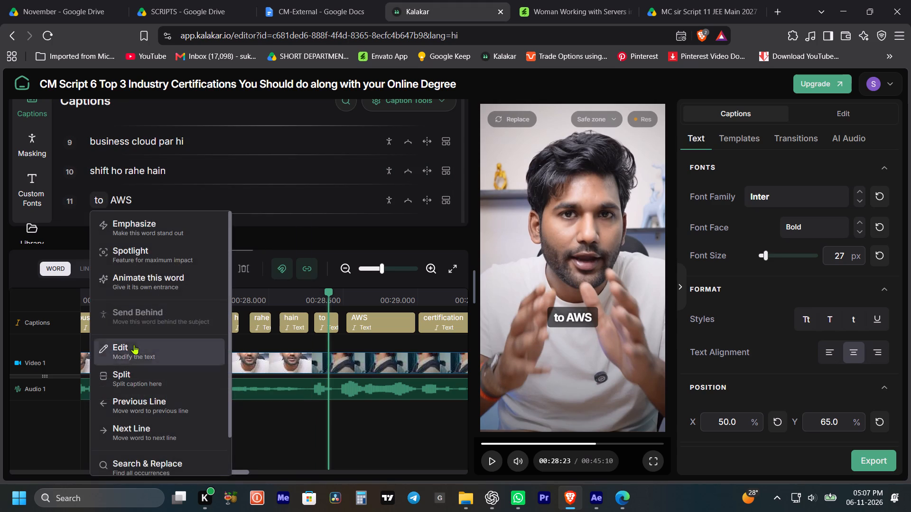
{"action": "key", "text": "Right"}
{"action": "type", "text": "h"}
{"action": "key", "text": "space"}
{"action": "key", "text": "Return"}
Move the word "certification" up to the previous line so that the caption reads "toh AWS certification".
{"action": "key", "text": "space"}
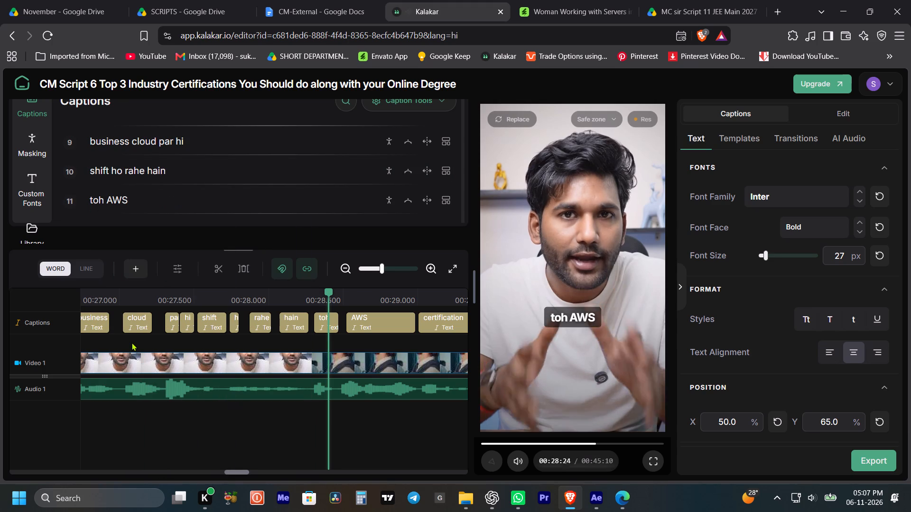
{"action": "key", "text": "space"}
{"action": "left_click", "coordinate": [126, 170]}
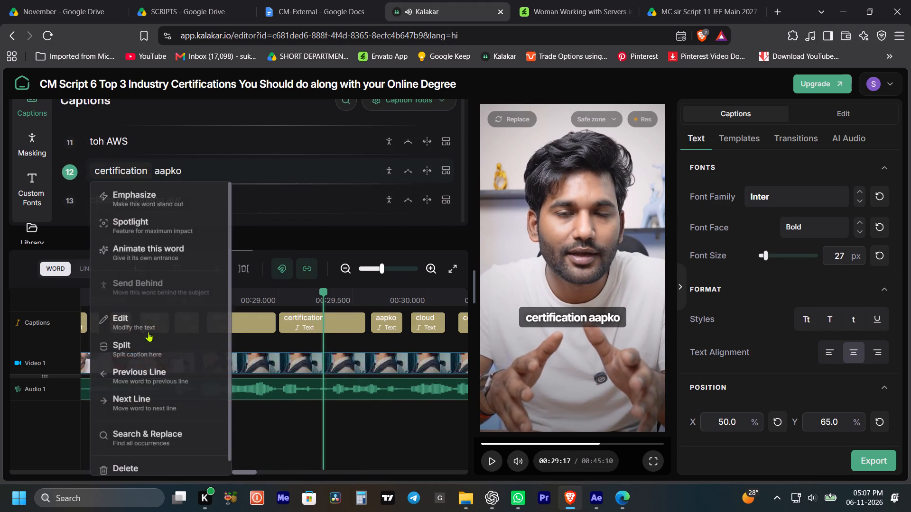
{"action": "left_click", "coordinate": [142, 377]}
{"action": "left_click", "coordinate": [204, 137]}
{"action": "key", "text": "space"}
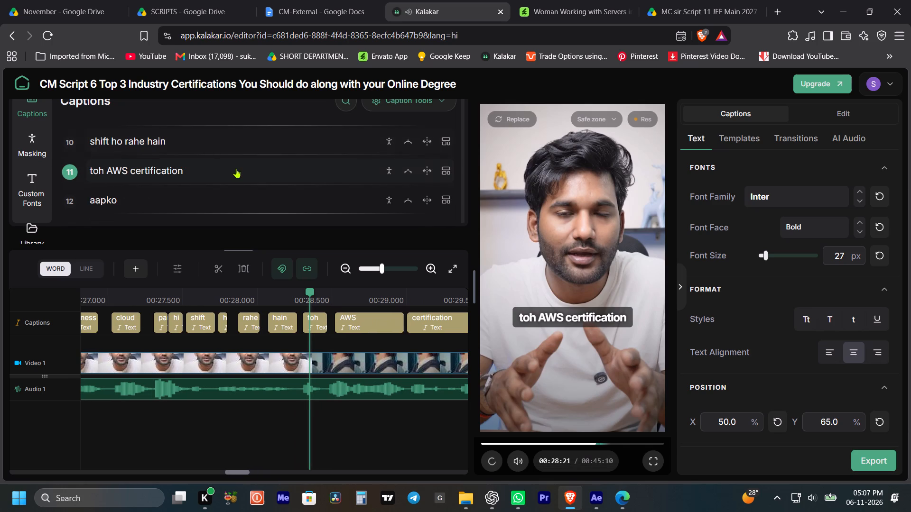
{"action": "key", "text": "space"}
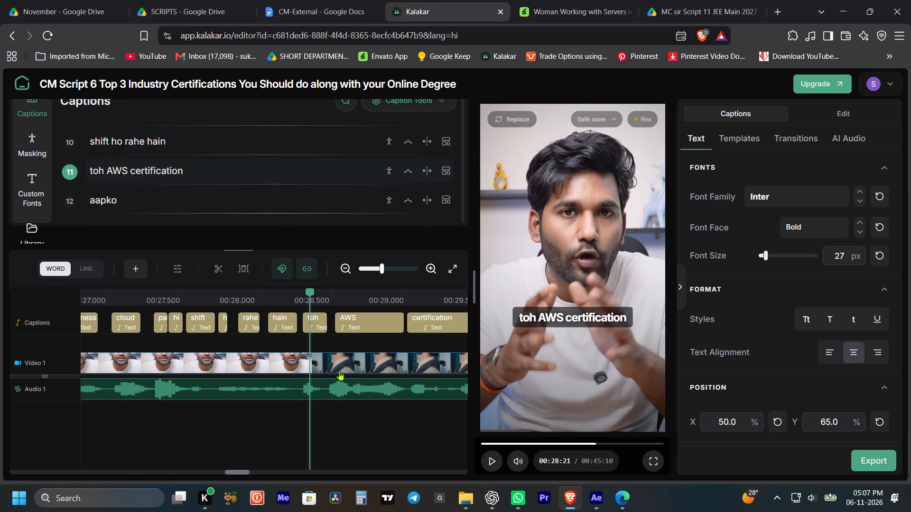
Delete the caption words "aapko cloud computing aur modern" around the Cloud Computing graphic.
{"action": "left_click", "coordinate": [346, 426]}
{"action": "key", "text": "space"}
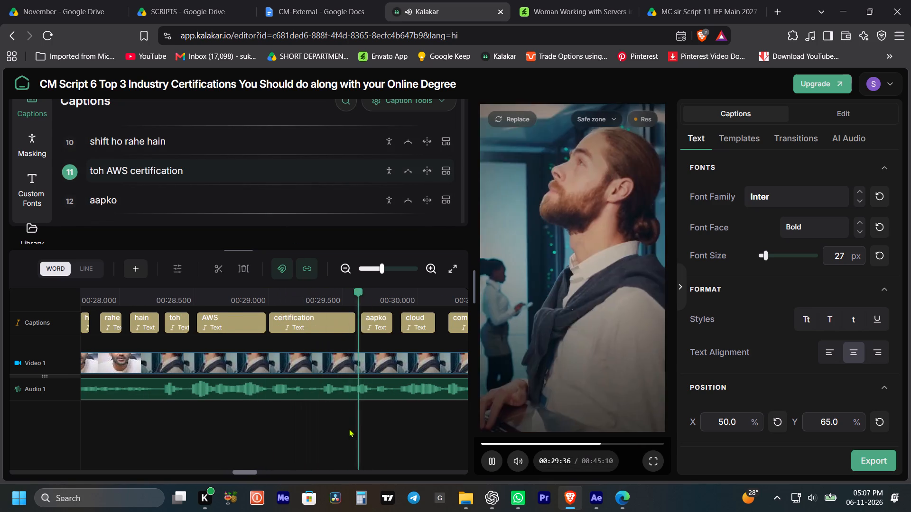
{"action": "key", "text": "space"}
{"action": "left_click_drag", "start_coordinate": [227, 336], "coordinate": [238, 333]}
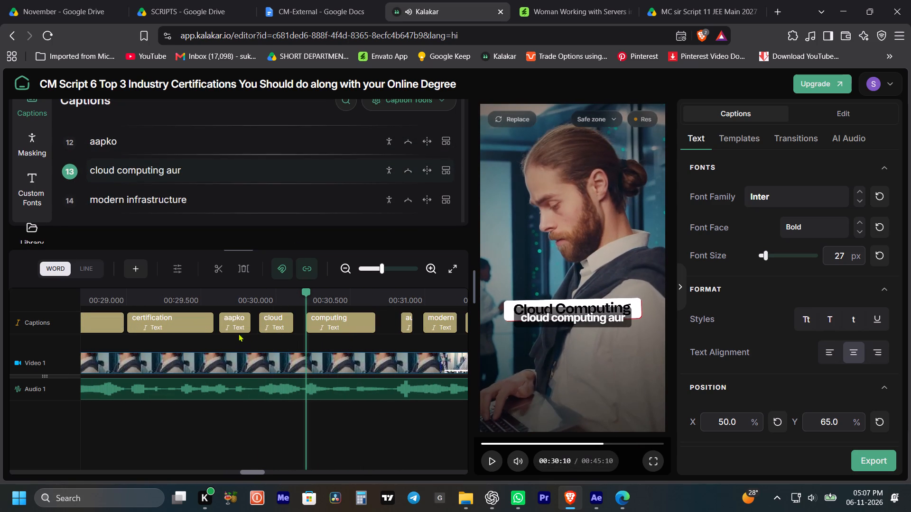
{"action": "left_click_drag", "start_coordinate": [238, 333], "coordinate": [445, 314]}
{"action": "key", "text": "BackSpace"}
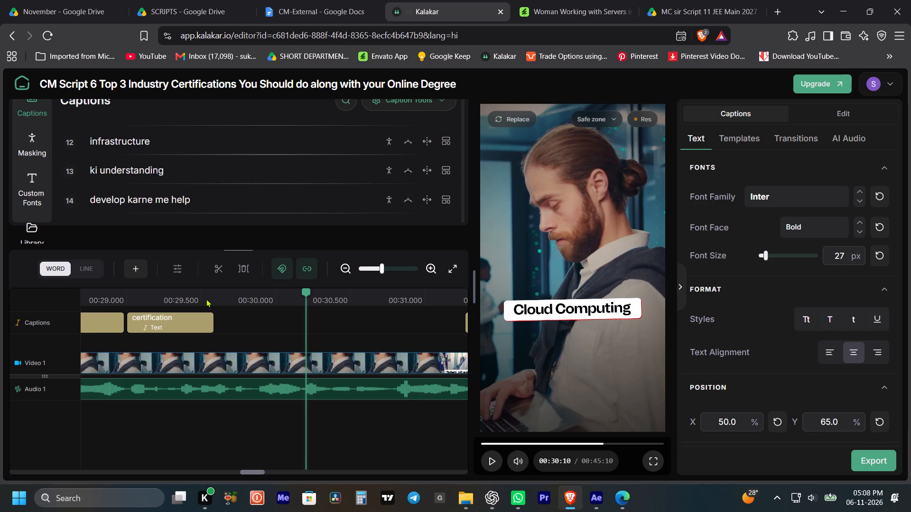
Replay the Cloud Computing graphic section and slightly shorten the end of the "certification" caption word on the timeline.
{"action": "left_click", "coordinate": [204, 299]}
{"action": "key", "text": "space"}
{"action": "key", "text": "space"}
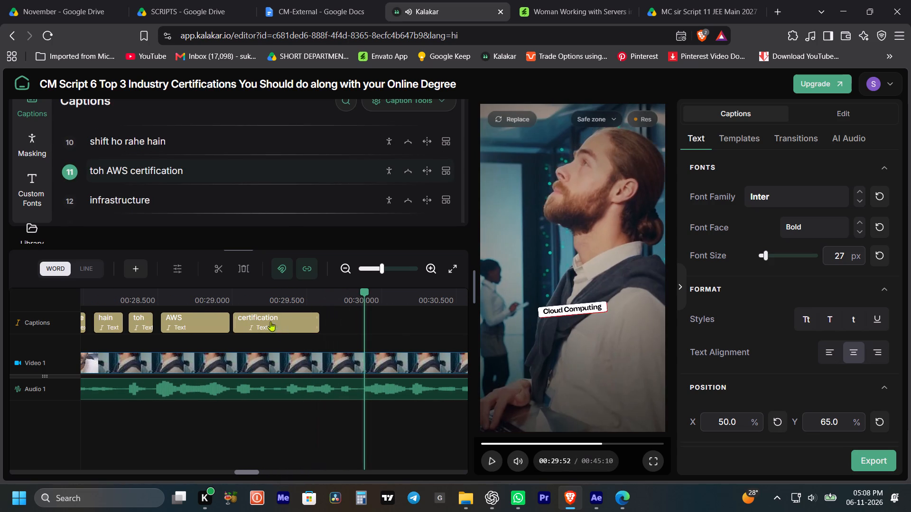
{"action": "left_click", "coordinate": [311, 297]}
{"action": "key", "text": "space"}
{"action": "key", "text": "space"}
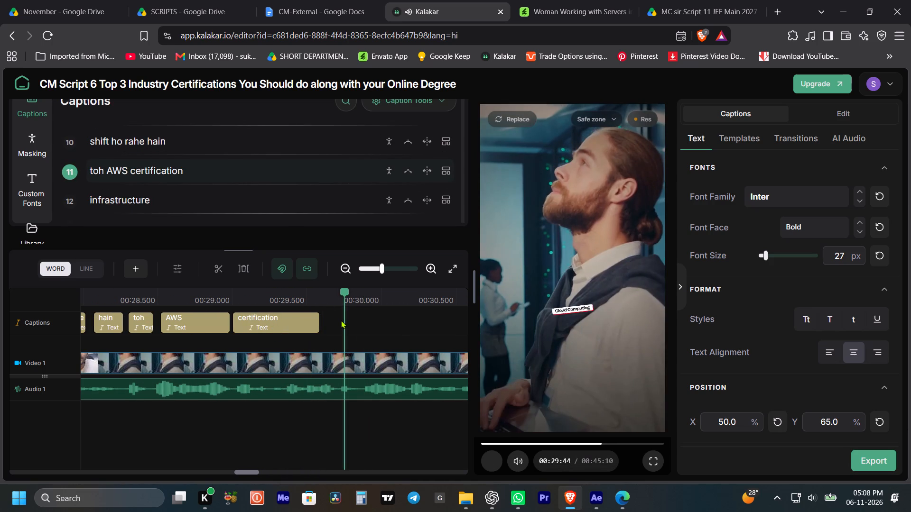
{"action": "key", "text": "space"}
{"action": "key", "text": "space"}
{"action": "key", "text": "space"}
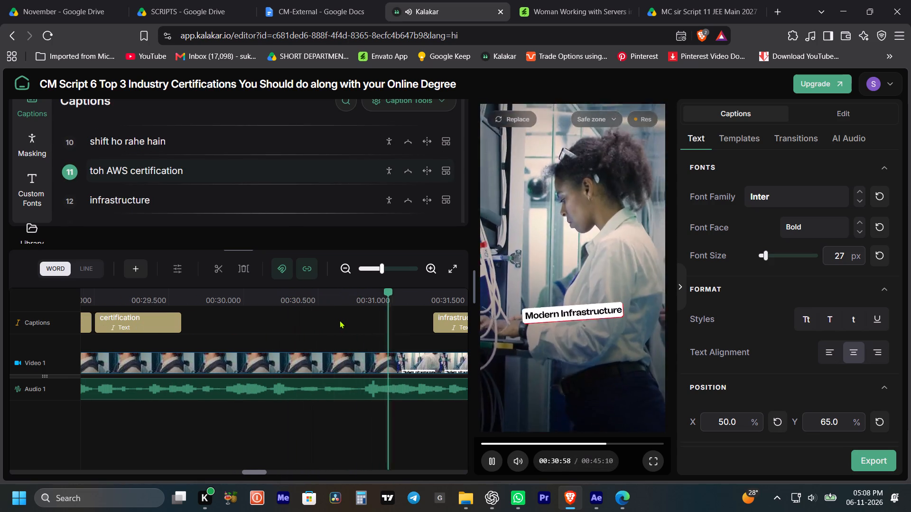
{"action": "key", "text": "space"}
{"action": "key", "text": "space"}
{"action": "left_click_drag", "start_coordinate": [177, 309], "coordinate": [162, 306]}
{"action": "key", "text": "space"}
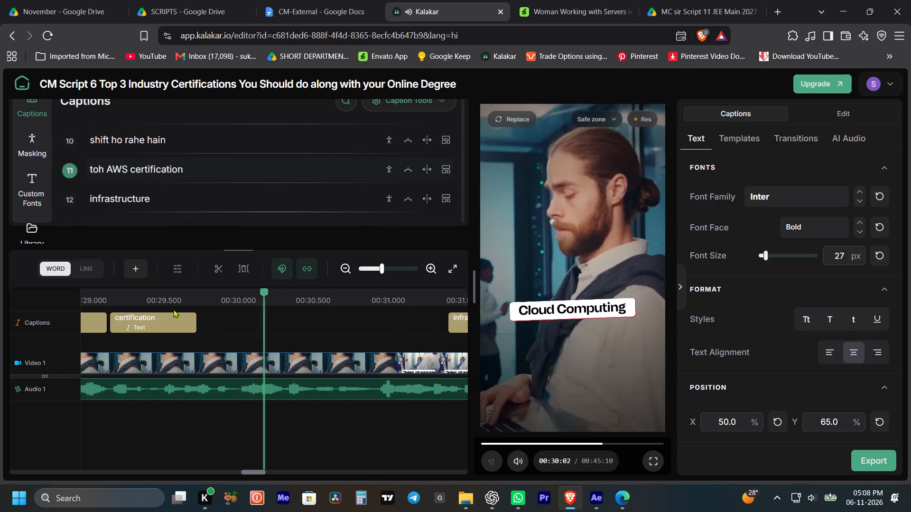
{"action": "key", "text": "space"}
{"action": "left_click", "coordinate": [189, 302]}
{"action": "left_click_drag", "start_coordinate": [194, 321], "coordinate": [187, 320]}
{"action": "left_click", "coordinate": [211, 328]}
Delete the caption words "infrastructure ki understanding develop" over the Modern Infrastructure graphic.
{"action": "key", "text": "space"}
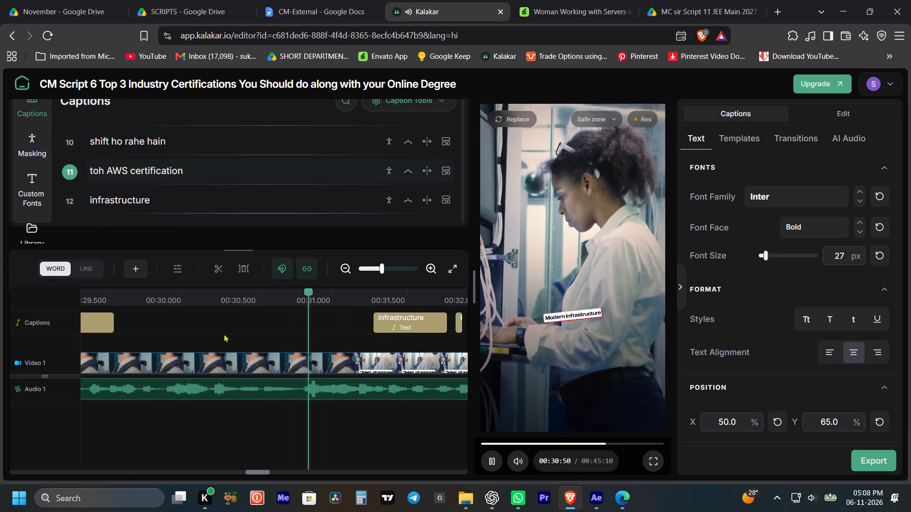
{"action": "key", "text": "space"}
{"action": "left_click_drag", "start_coordinate": [175, 336], "coordinate": [391, 331]}
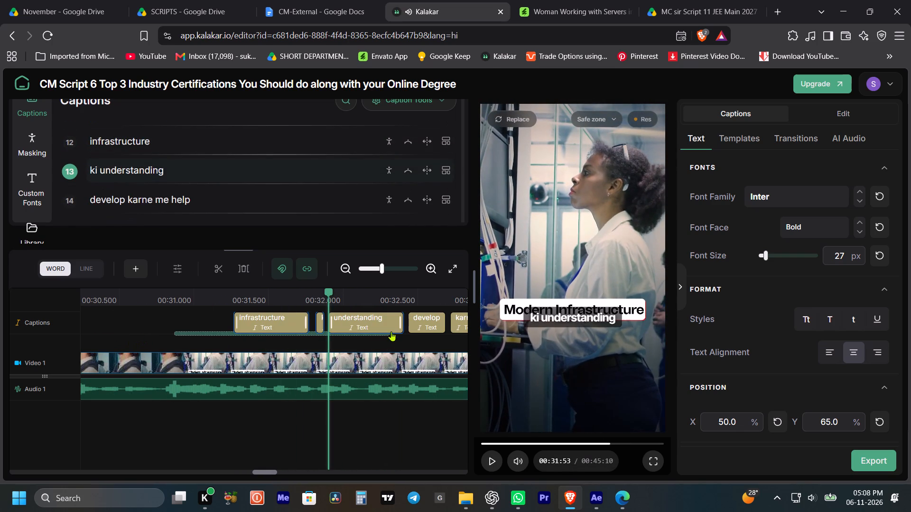
{"action": "left_click_drag", "start_coordinate": [391, 331], "coordinate": [414, 327]}
{"action": "key", "text": "BackSpace"}
Replay the section from Modern Infrastructure to the third title graphic and delete the caption words "karne me help karta hai number three Google".
{"action": "key", "text": "space"}
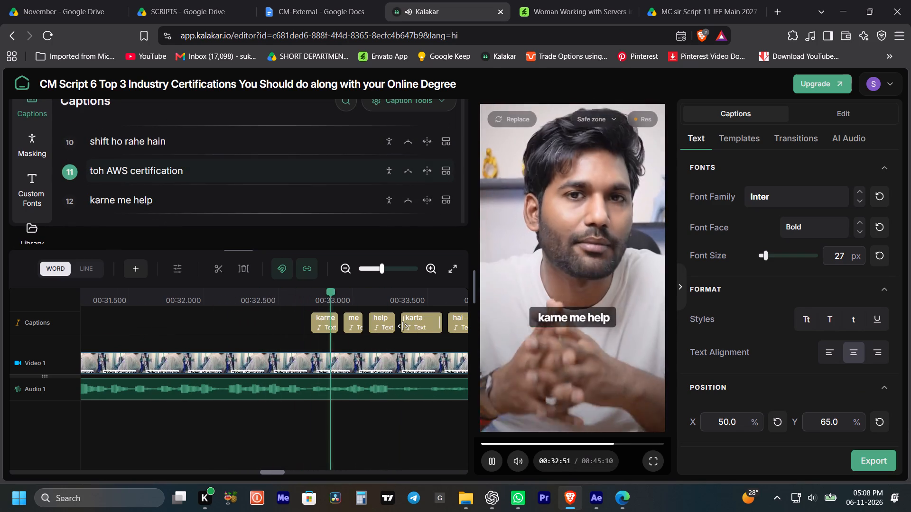
{"action": "key", "text": "space"}
{"action": "key", "text": "space"}
{"action": "key", "text": "space"}
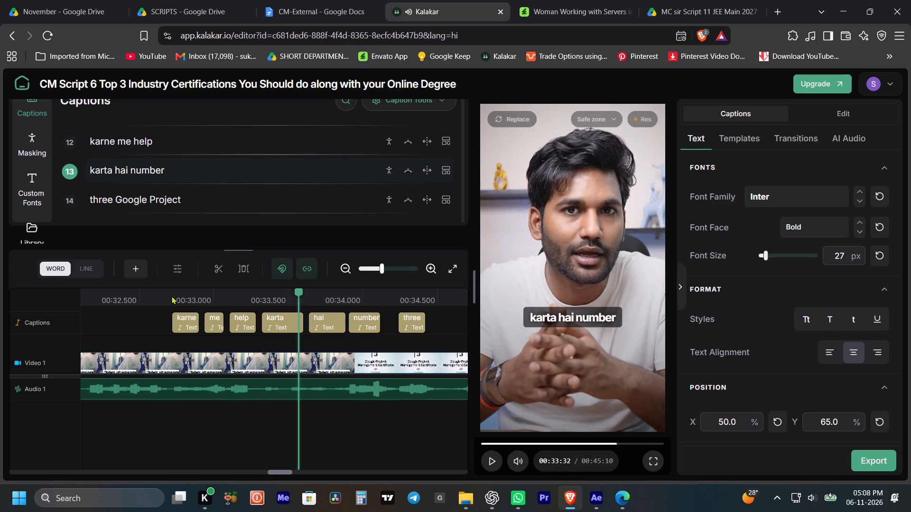
{"action": "left_click", "coordinate": [171, 296]}
{"action": "key", "text": "space"}
{"action": "key", "text": "space"}
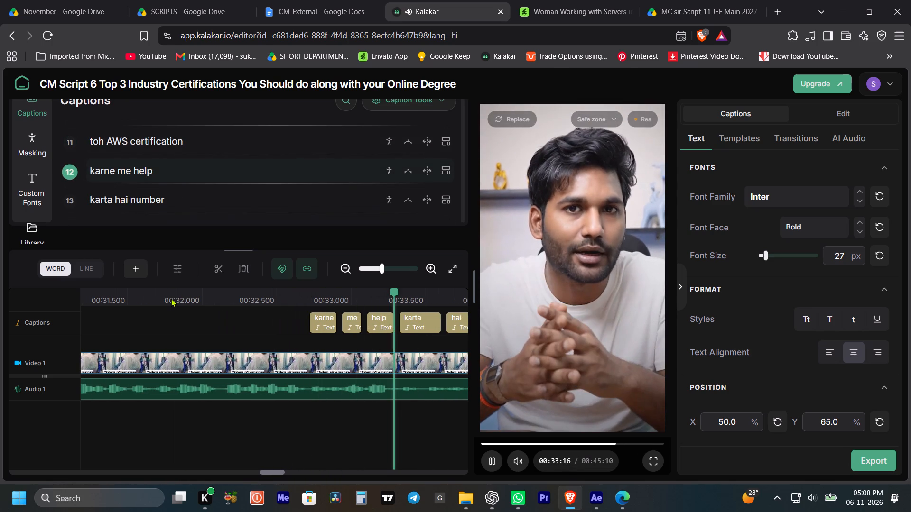
{"action": "left_click", "coordinate": [213, 288]}
{"action": "key", "text": "space"}
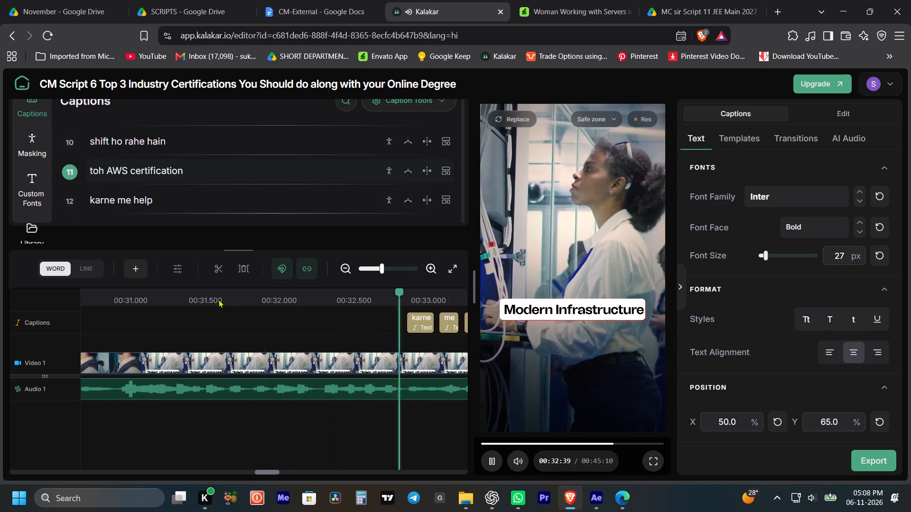
{"action": "key", "text": "space"}
{"action": "key", "text": "space"}
{"action": "key", "text": "space"}
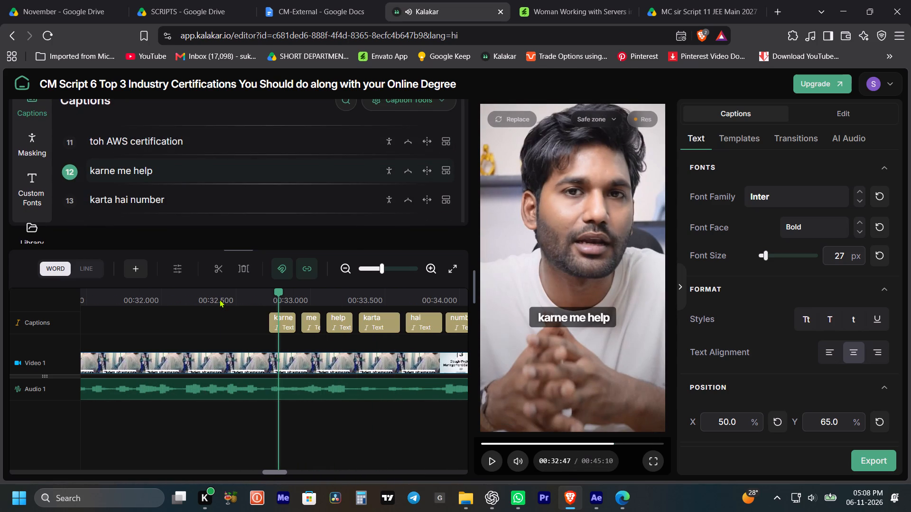
{"action": "key", "text": "space"}
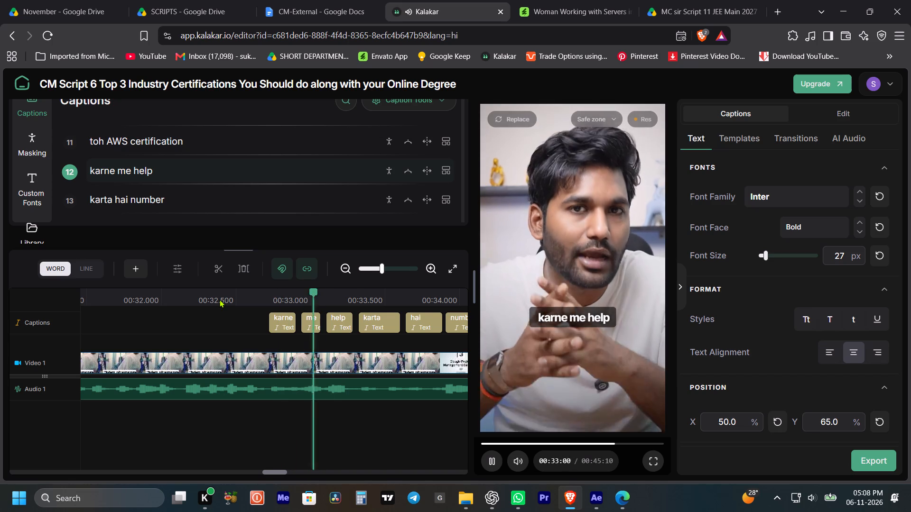
{"action": "key", "text": "space"}
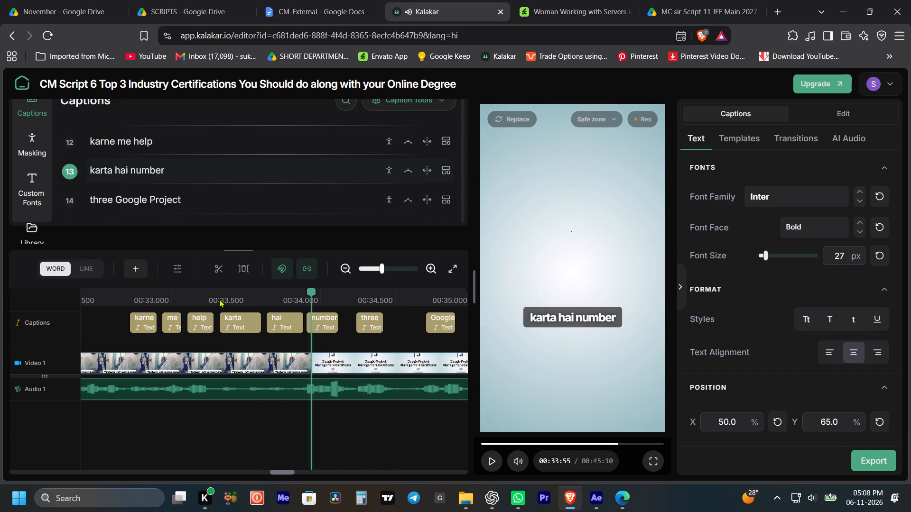
{"action": "left_click_drag", "start_coordinate": [105, 335], "coordinate": [350, 339]}
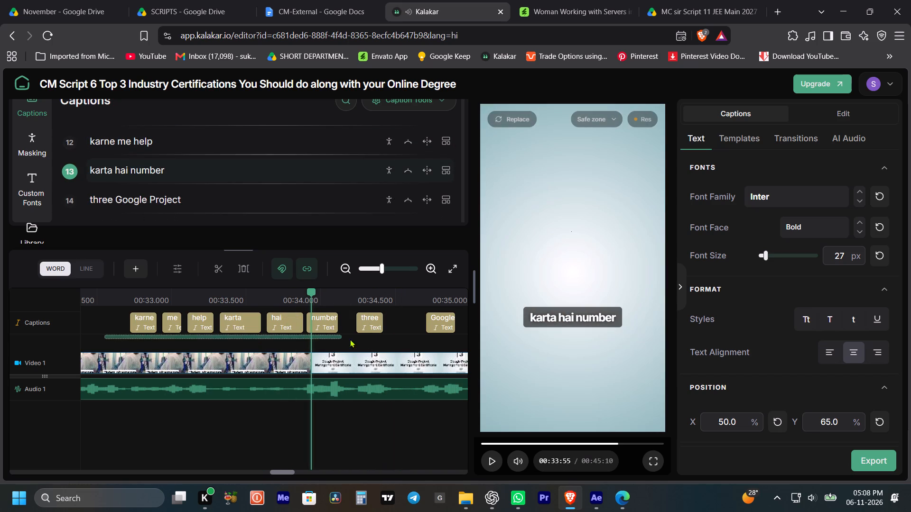
{"action": "left_click_drag", "start_coordinate": [350, 339], "coordinate": [460, 320]}
{"action": "key", "text": "BackSpace"}
Delete the caption words "Project Management Certification" and "ya CAPM" around the Google Project Management title graphic.
{"action": "left_click_drag", "start_coordinate": [129, 293], "coordinate": [101, 292]}
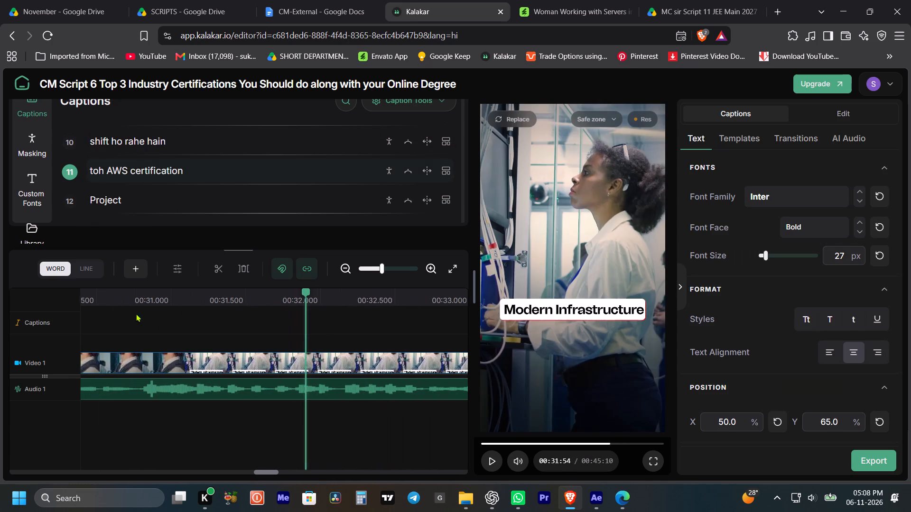
{"action": "key", "text": "space"}
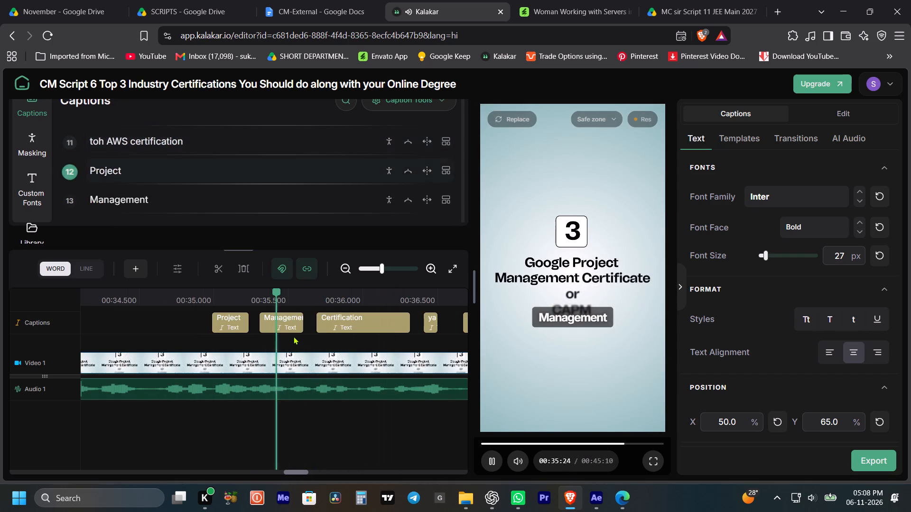
{"action": "key", "text": "space"}
{"action": "left_click_drag", "start_coordinate": [171, 335], "coordinate": [410, 330]}
{"action": "key", "text": "BackSpace"}
{"action": "key", "text": "space"}
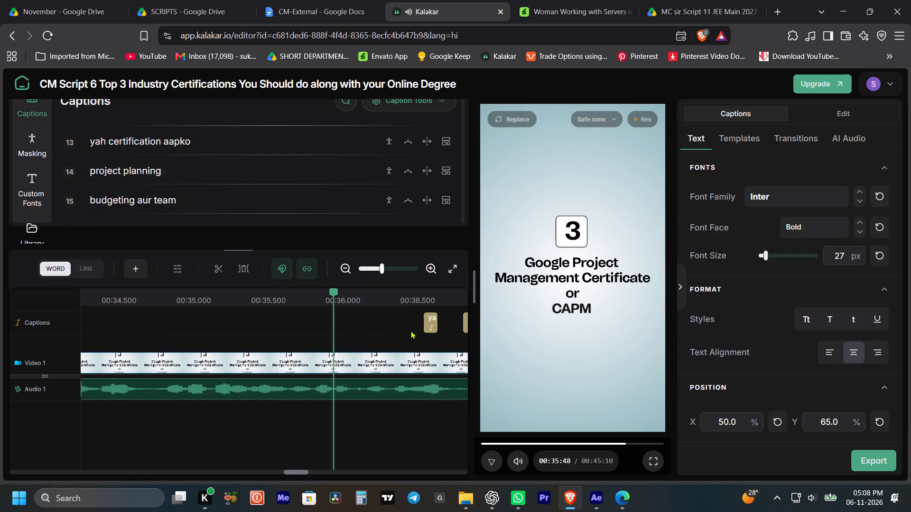
{"action": "key", "text": "space"}
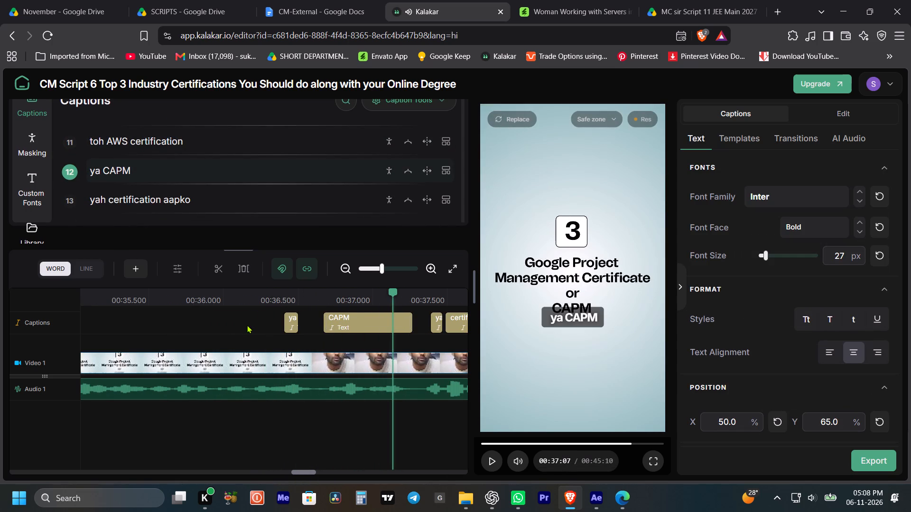
{"action": "left_click_drag", "start_coordinate": [248, 325], "coordinate": [420, 331]}
{"action": "key", "text": "BackSpace"}
Correct the word "yah" to "yeh" in the "yah certification aapko" caption and resume playback.
{"action": "key", "text": "space"}
{"action": "key", "text": "space"}
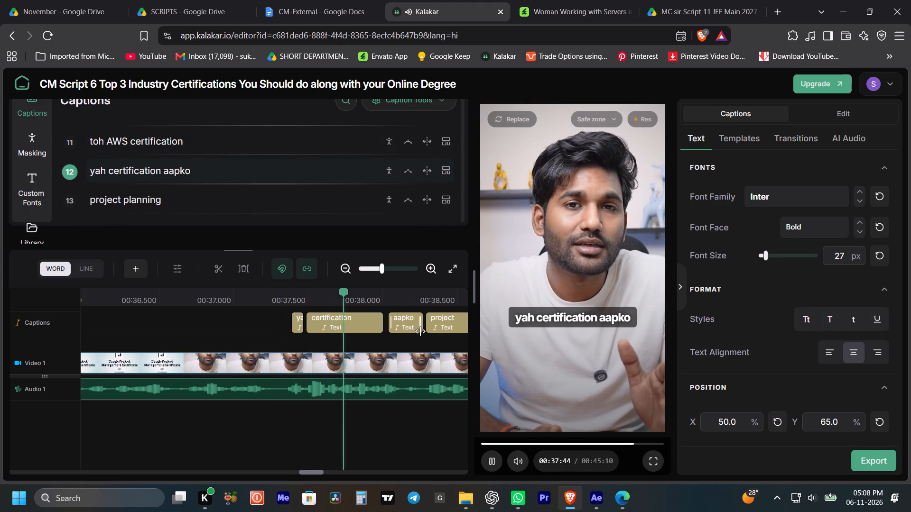
{"action": "key", "text": "space"}
{"action": "key", "text": "space"}
{"action": "left_click", "coordinate": [95, 170]}
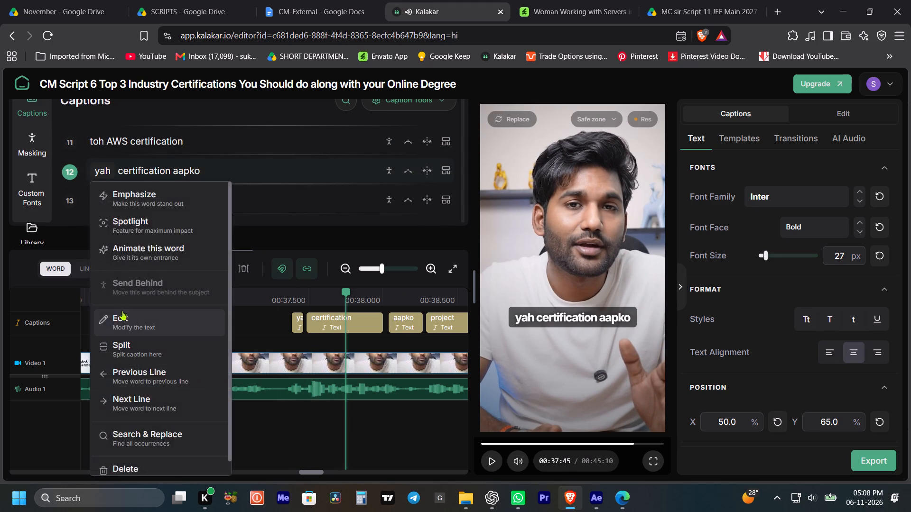
{"action": "left_click", "coordinate": [122, 311]}
{"action": "key", "text": "Left"}
{"action": "key", "text": "Right"}
{"action": "key", "text": "Right"}
{"action": "key", "text": "BackSpace"}
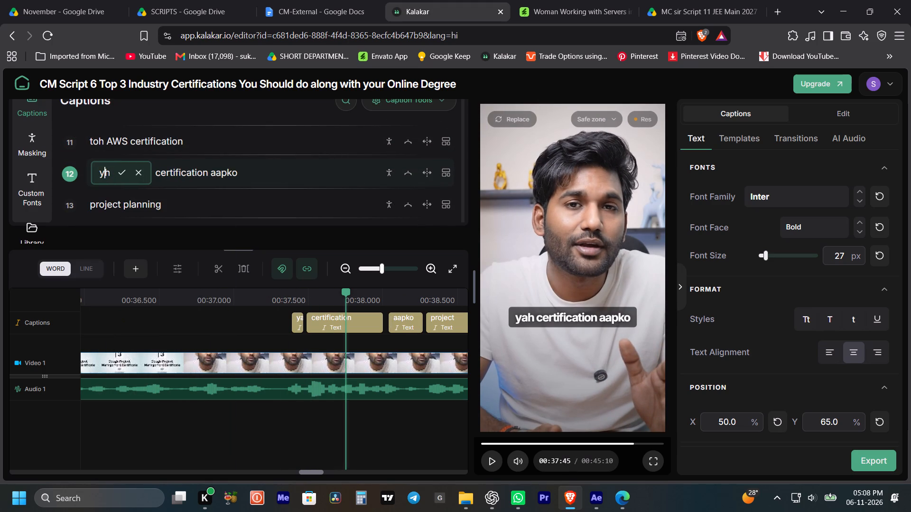
{"action": "key", "text": "e"}
{"action": "key", "text": "Return"}
{"action": "key", "text": "space"}
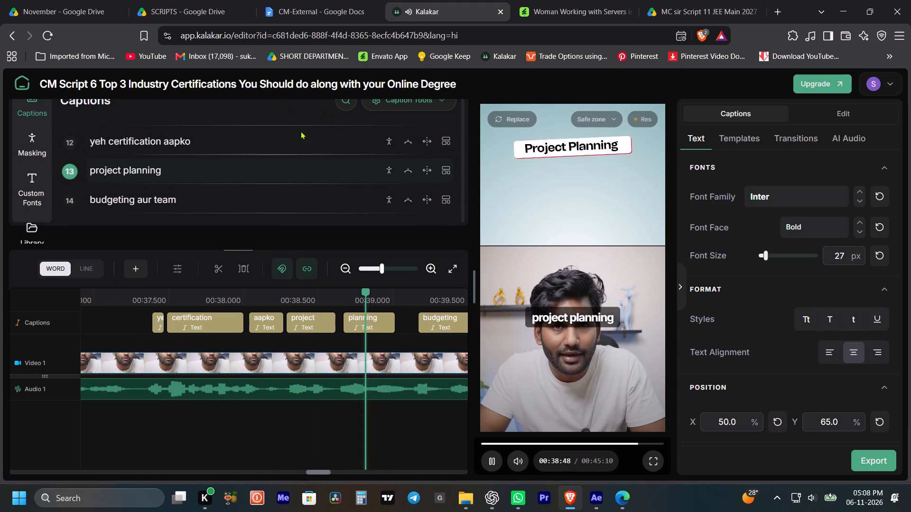
Trim the end of the "aapko" caption word on the timeline to about 00:38.15, leaving a gap before "project".
{"action": "key", "text": "space"}
{"action": "left_click", "coordinate": [289, 297]}
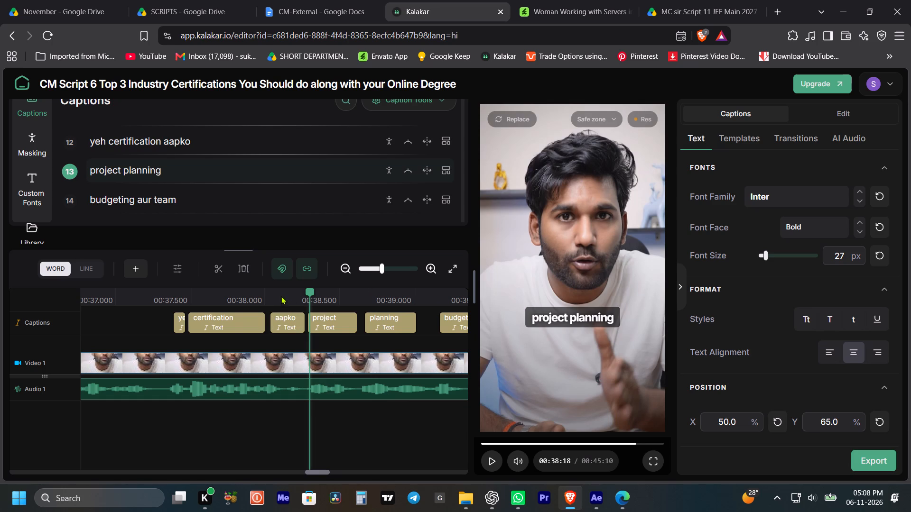
{"action": "left_click", "coordinate": [264, 298]}
{"action": "key", "text": "space"}
{"action": "key", "text": "space"}
{"action": "key", "text": "space"}
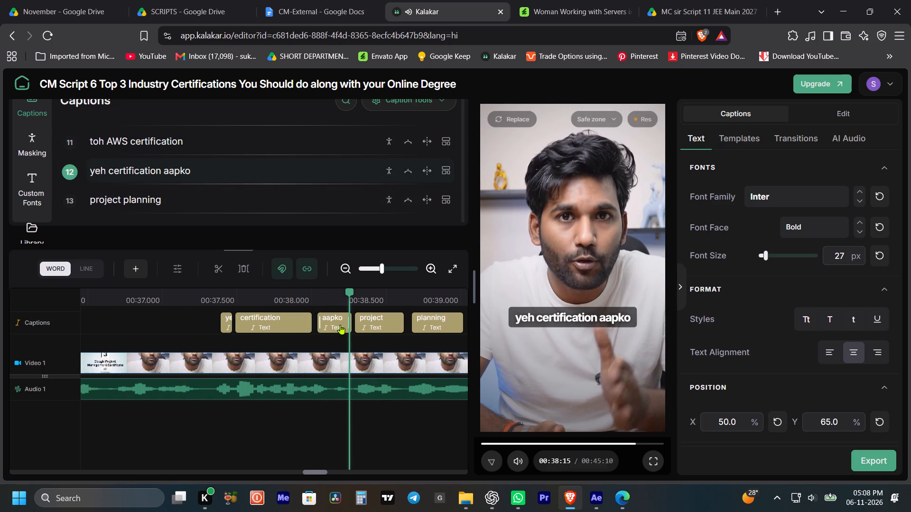
{"action": "key", "text": "space"}
{"action": "left_click_drag", "start_coordinate": [348, 322], "coordinate": [334, 322]}
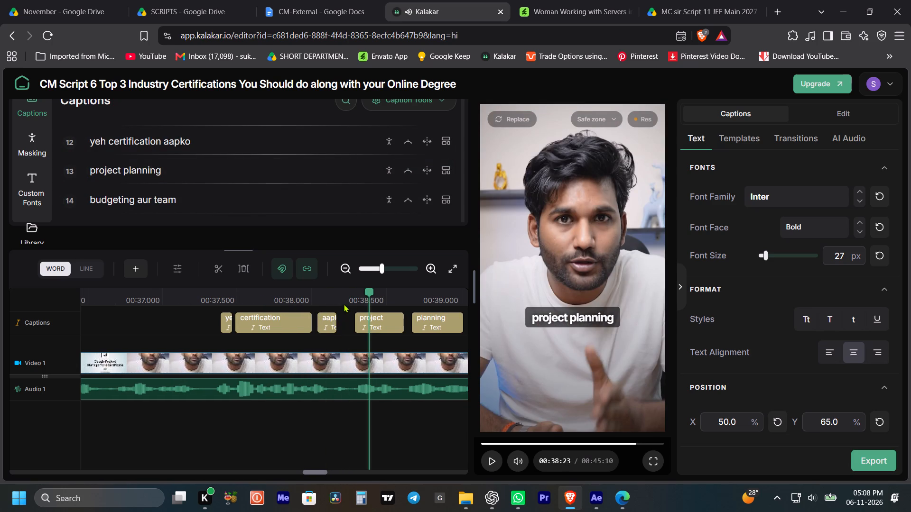
Find the frames where the Project Planning graphic starts and extend the end of the "project" caption word to meet "planning".
{"action": "left_click", "coordinate": [344, 304]}
{"action": "key", "text": "Left"}
{"action": "key", "text": "Left"}
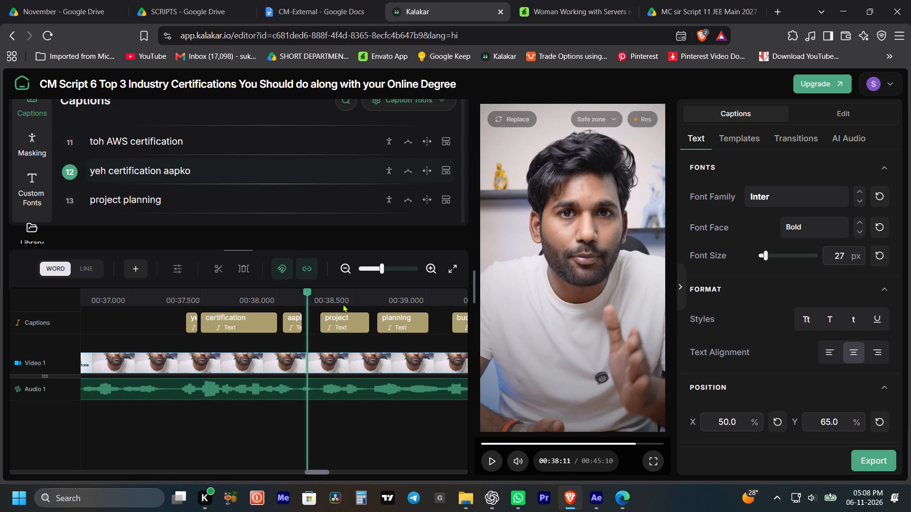
{"action": "key", "text": "Right"}
{"action": "key", "text": "Right"}
{"action": "key", "text": "Right"}
{"action": "key", "text": "Right"}
{"action": "key", "text": "Right"}
{"action": "key", "text": "Right"}
{"action": "key", "text": "Right"}
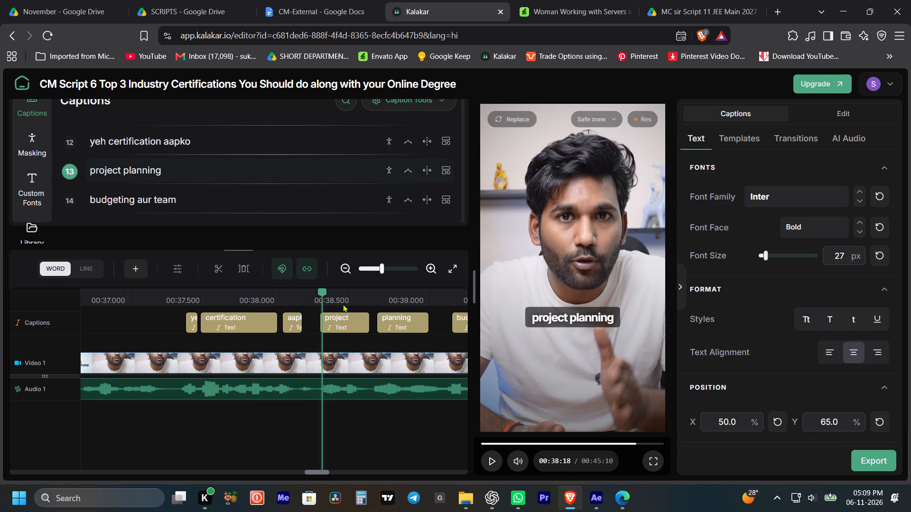
{"action": "key", "text": "Right"}
{"action": "key", "text": "Right"}
{"action": "key", "text": "Right"}
{"action": "key", "text": "Right"}
{"action": "key", "text": "Right"}
{"action": "key", "text": "Right"}
{"action": "key", "text": "Right"}
{"action": "key", "text": "Right"}
{"action": "key", "text": "Right"}
{"action": "key", "text": "Right"}
{"action": "key", "text": "Right"}
{"action": "key", "text": "Right"}
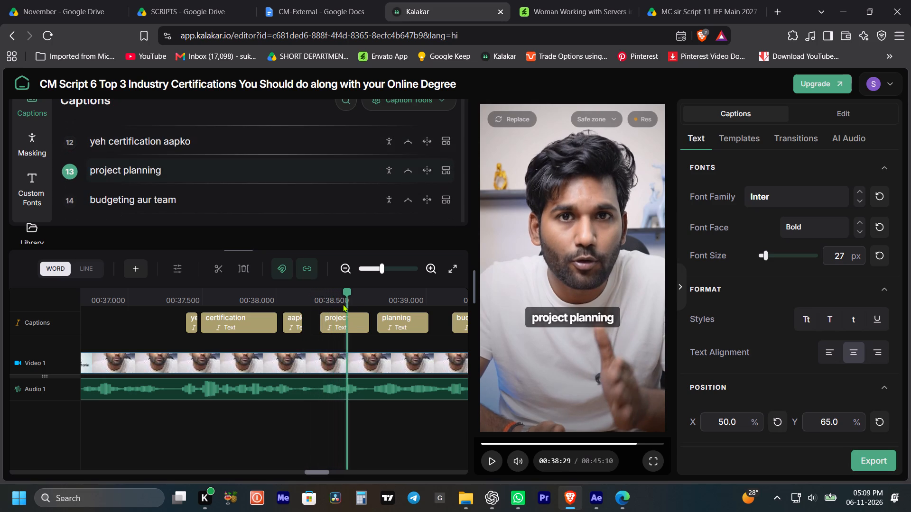
{"action": "key", "text": "space"}
{"action": "key", "text": "space"}
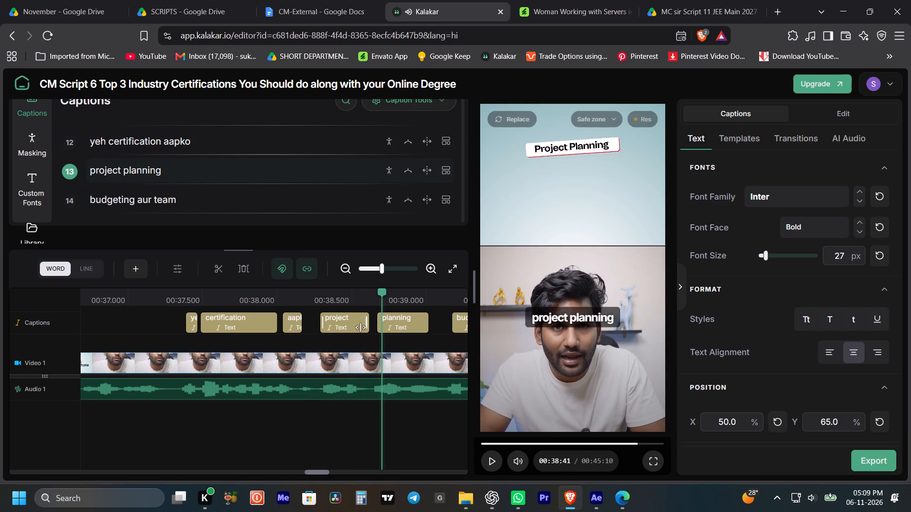
{"action": "left_click_drag", "start_coordinate": [365, 320], "coordinate": [374, 320]}
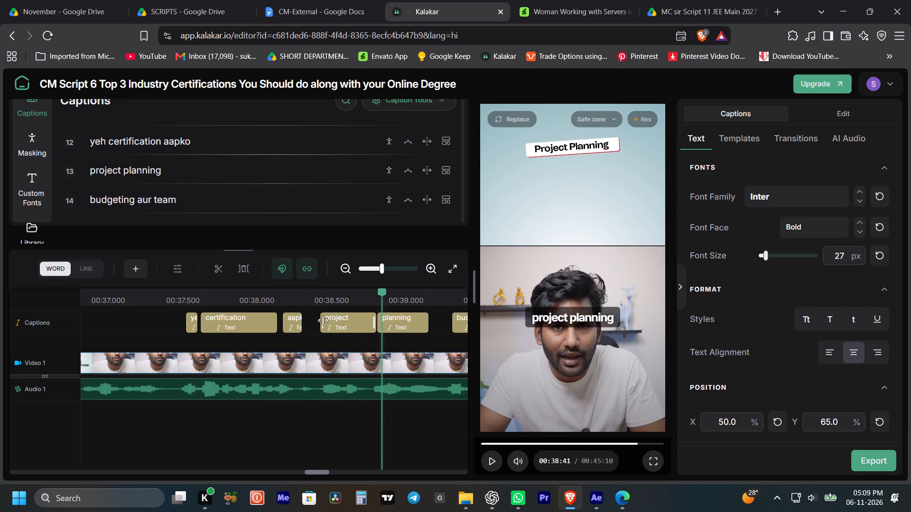
Trim the start of the "project" caption word to 00:38:28, the frame where the Project Planning graphic begins to appear.
{"action": "left_click_drag", "start_coordinate": [325, 322], "coordinate": [373, 329]}
{"action": "left_click", "coordinate": [356, 296]}
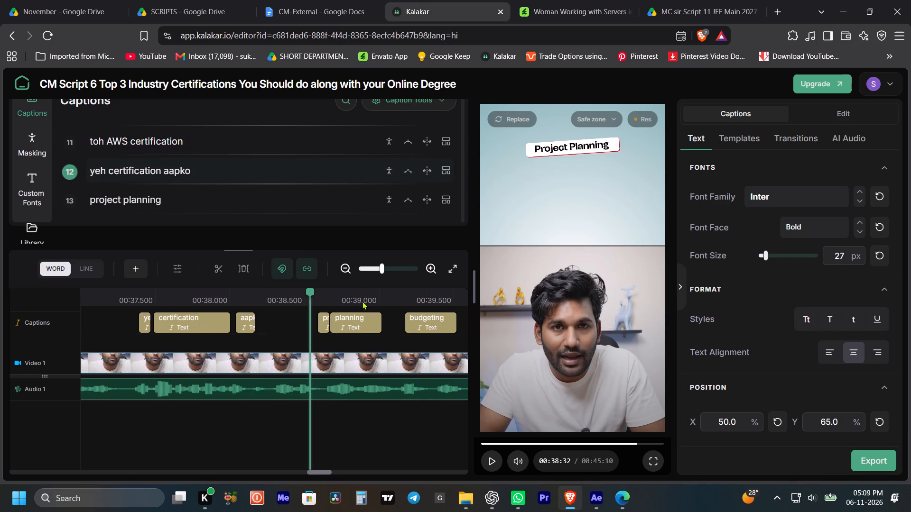
{"action": "key", "text": "Left"}
{"action": "key", "text": "Left"}
{"action": "key", "text": "Left"}
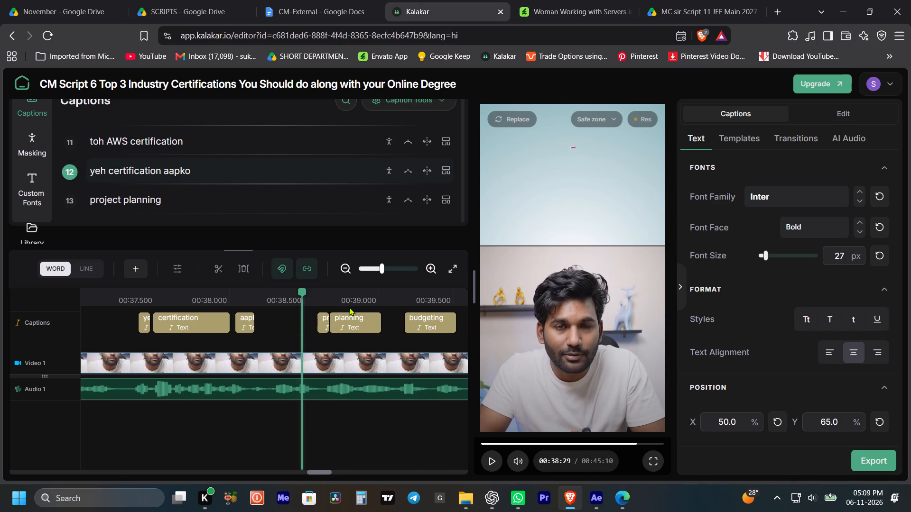
{"action": "key", "text": "Left"}
{"action": "key", "text": "Left"}
{"action": "key", "text": "Left"}
{"action": "key", "text": "Left"}
{"action": "key", "text": "Left"}
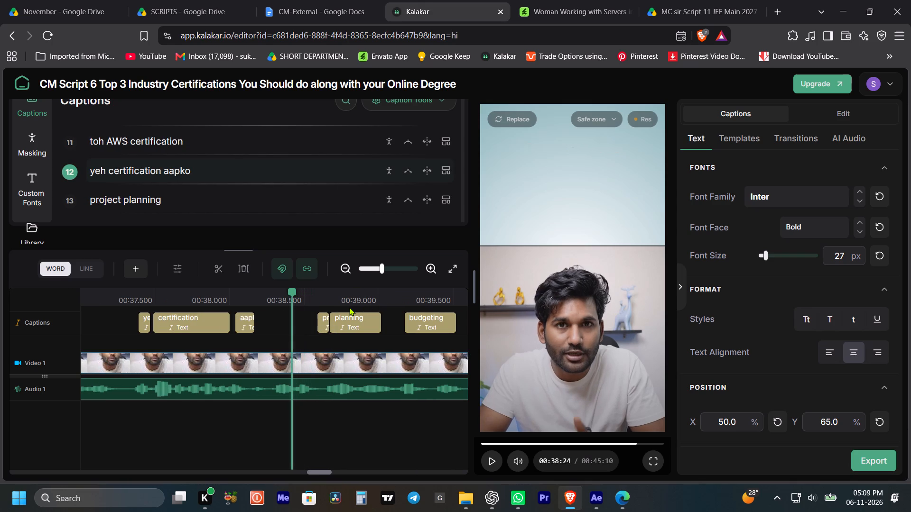
{"action": "key", "text": "Right"}
{"action": "key", "text": "Right"}
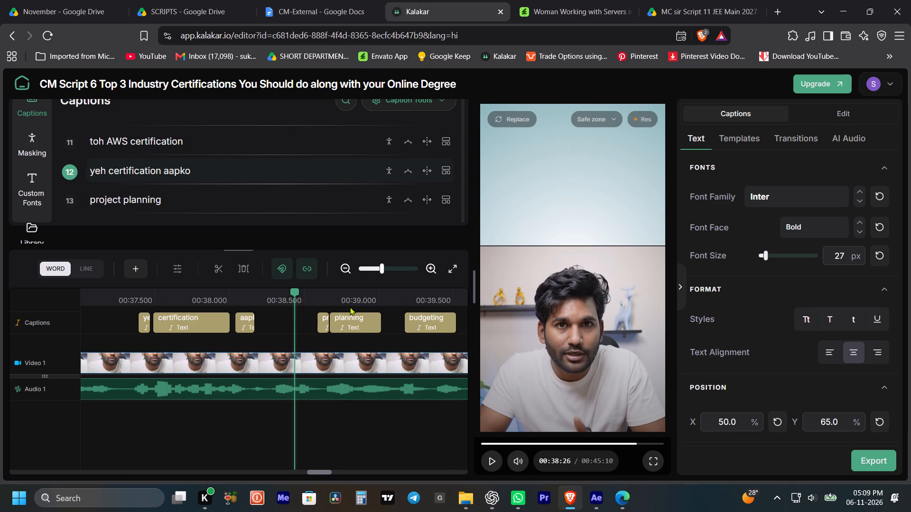
{"action": "key", "text": "Right"}
{"action": "key", "text": "Right"}
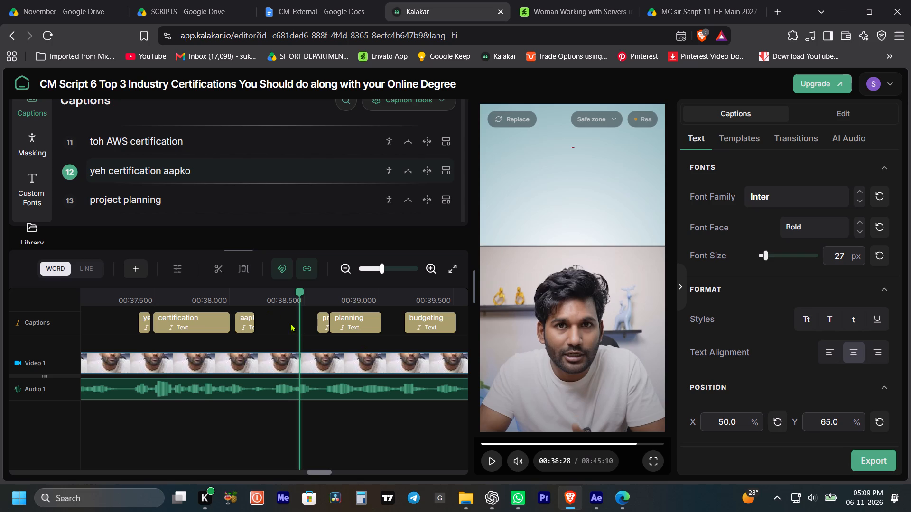
{"action": "left_click_drag", "start_coordinate": [318, 320], "coordinate": [300, 317]}
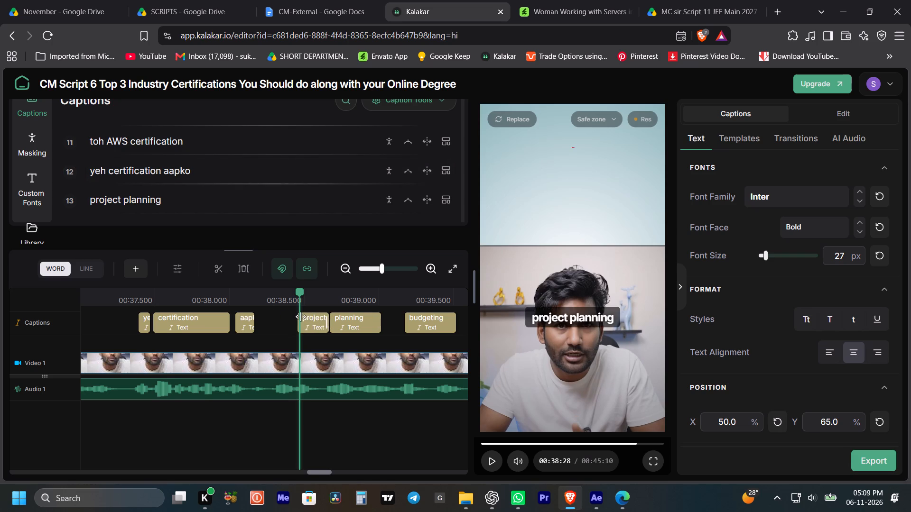
{"action": "left_click", "coordinate": [301, 319]}
Replay the passage from "aapko" through "project planning" to "budgeting" to check the caption timing against the cut and graphics.
{"action": "left_click", "coordinate": [251, 299]}
{"action": "key", "text": "space"}
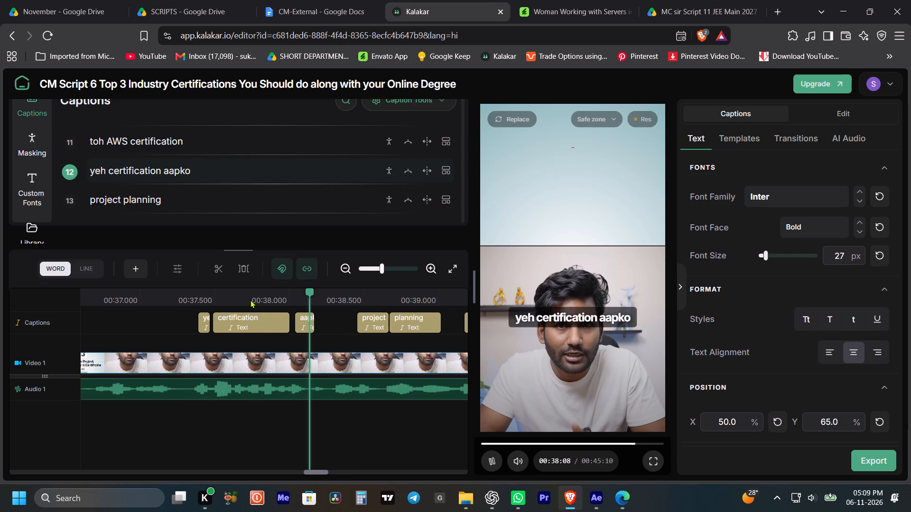
{"action": "key", "text": "space"}
{"action": "left_click_drag", "start_coordinate": [332, 306], "coordinate": [335, 305]}
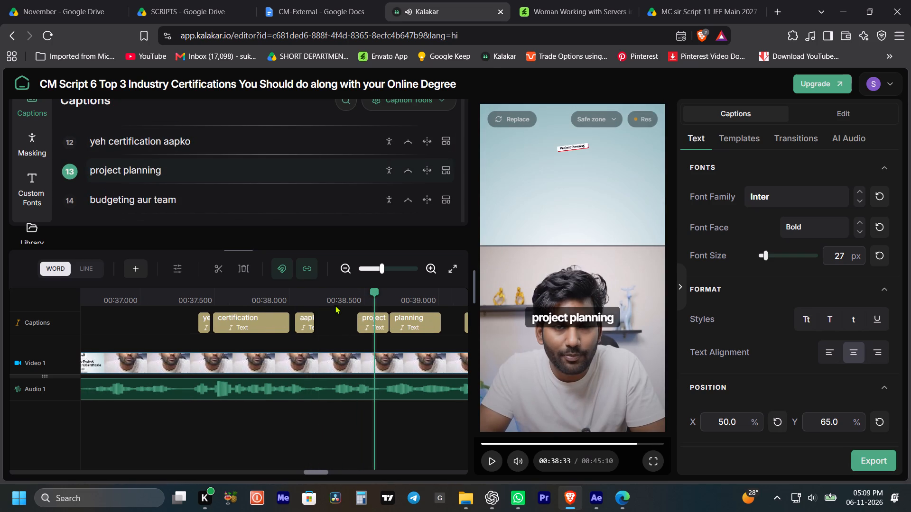
{"action": "left_click_drag", "start_coordinate": [335, 305], "coordinate": [338, 304]}
{"action": "key", "text": "space"}
{"action": "key", "text": "space"}
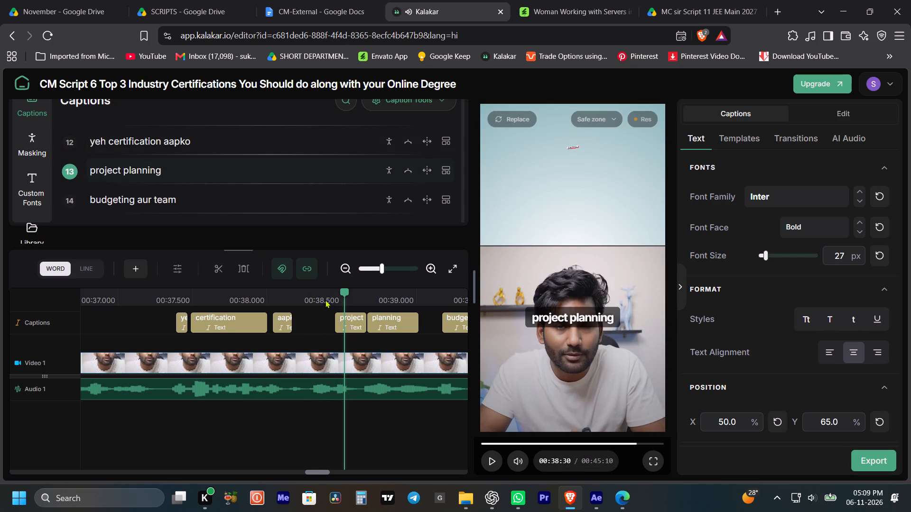
{"action": "left_click", "coordinate": [325, 298]}
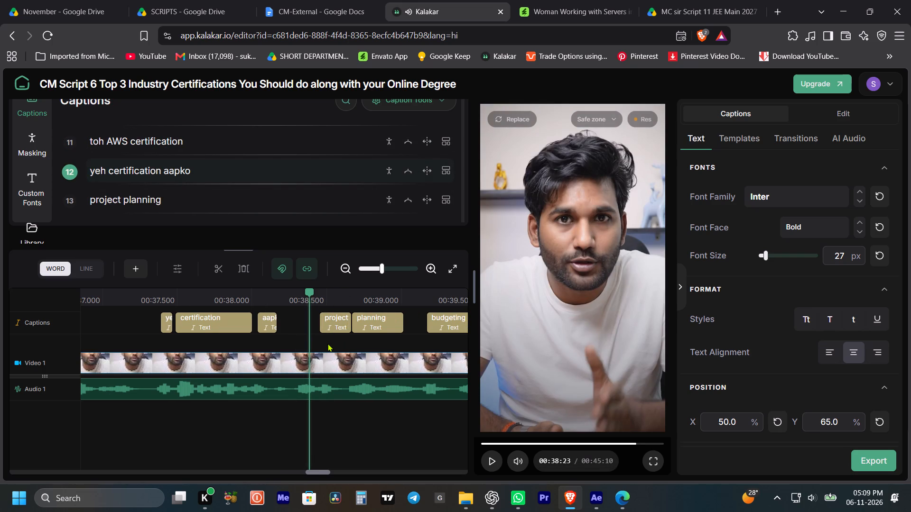
{"action": "key", "text": "Right"}
{"action": "key", "text": "Right"}
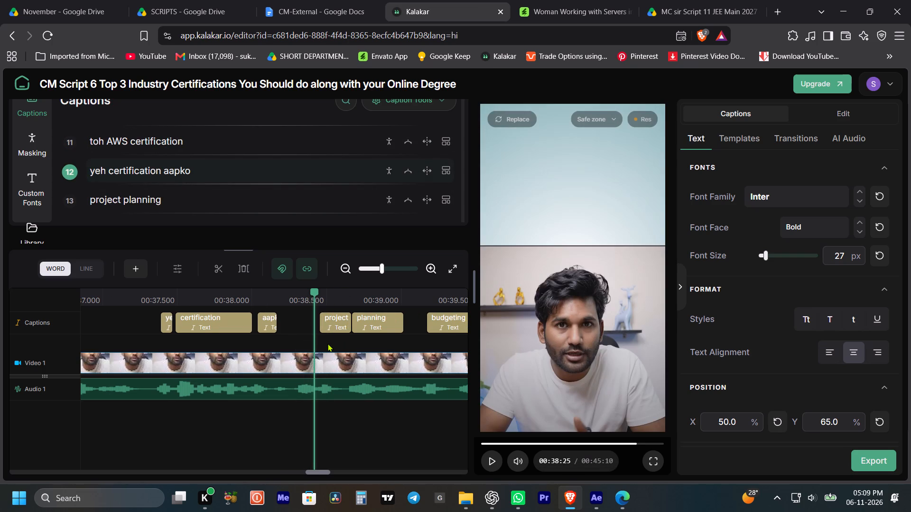
{"action": "key", "text": "Right"}
{"action": "key", "text": "space"}
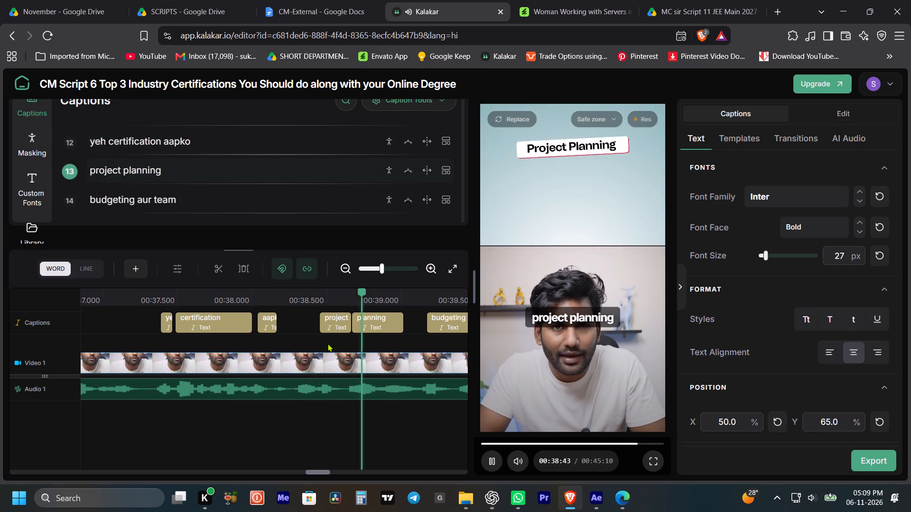
{"action": "key", "text": "space"}
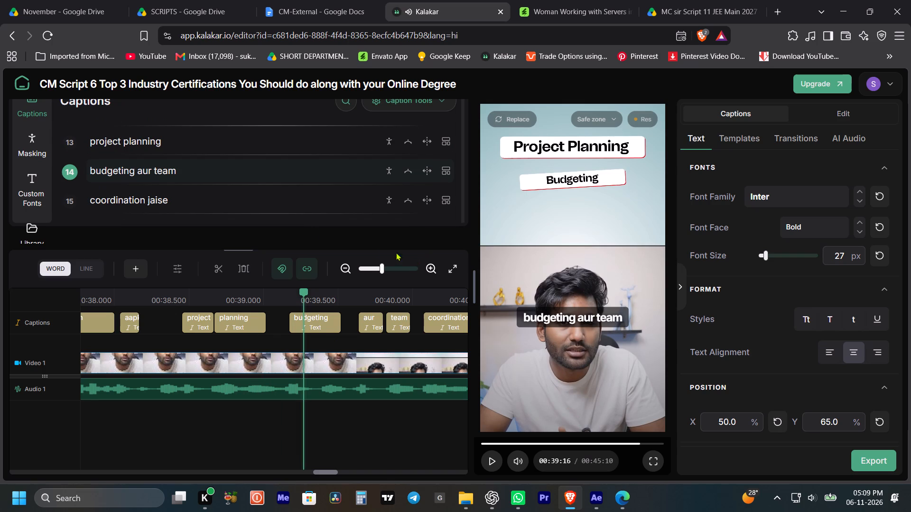
Move "aur" and the word after it from the "budgeting aur team" caption to the next caption line.
{"action": "left_click", "coordinate": [143, 172]}
{"action": "left_click", "coordinate": [172, 404]}
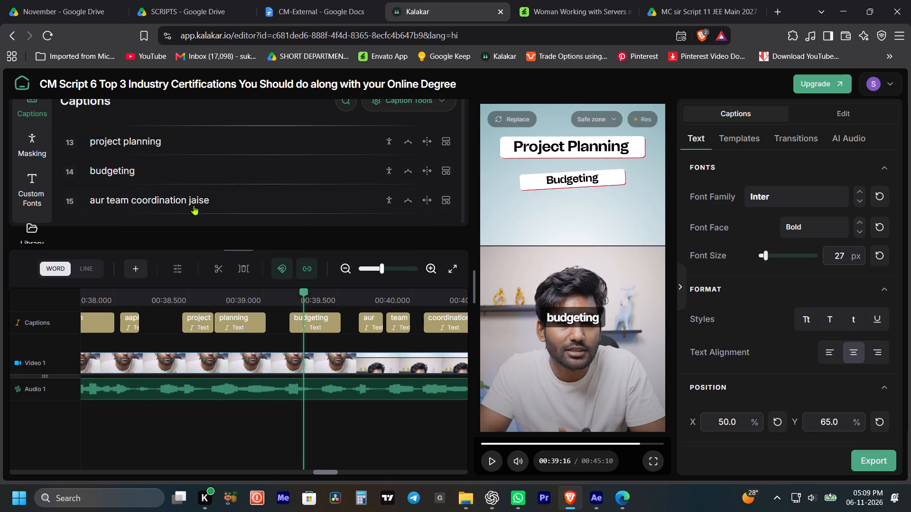
Play from the "project planning" caption through "help karega video" to check the captions against the three title graphics.
{"action": "left_click", "coordinate": [176, 142]}
{"action": "key", "text": "space"}
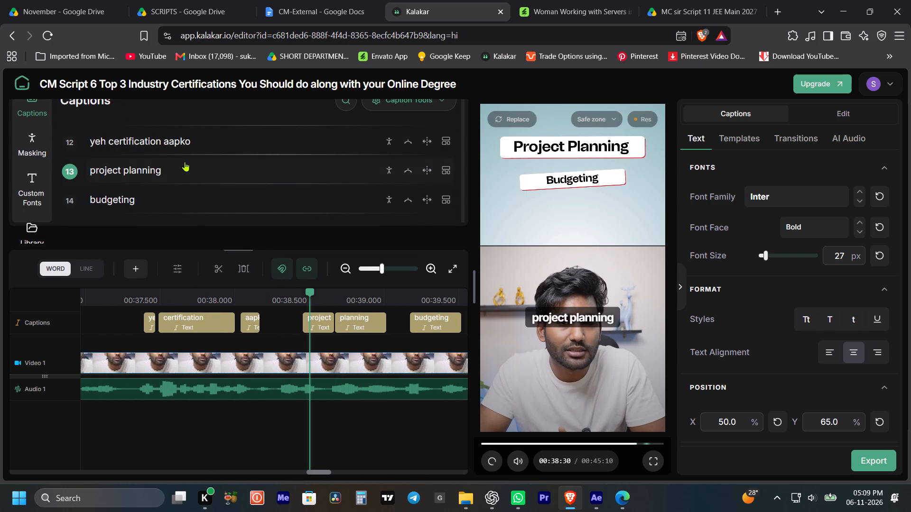
{"action": "key", "text": "space"}
{"action": "key", "text": "space"}
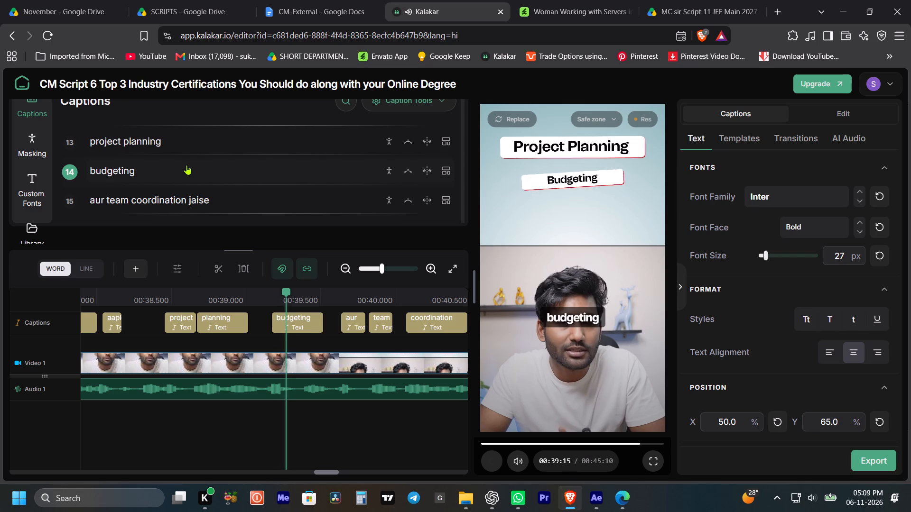
{"action": "key", "text": "space"}
{"action": "key", "text": "space"}
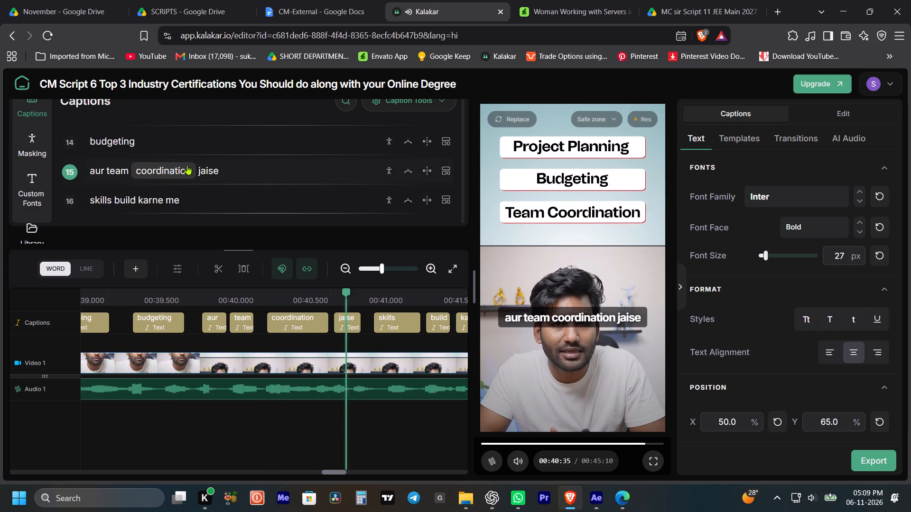
{"action": "key", "text": "space"}
{"action": "key", "text": "space"}
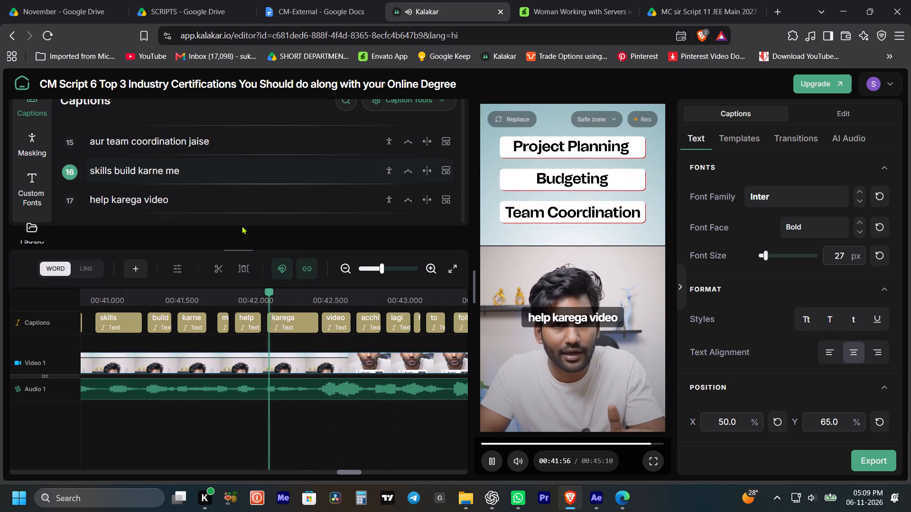
{"action": "key", "text": "space"}
{"action": "key", "text": "space"}
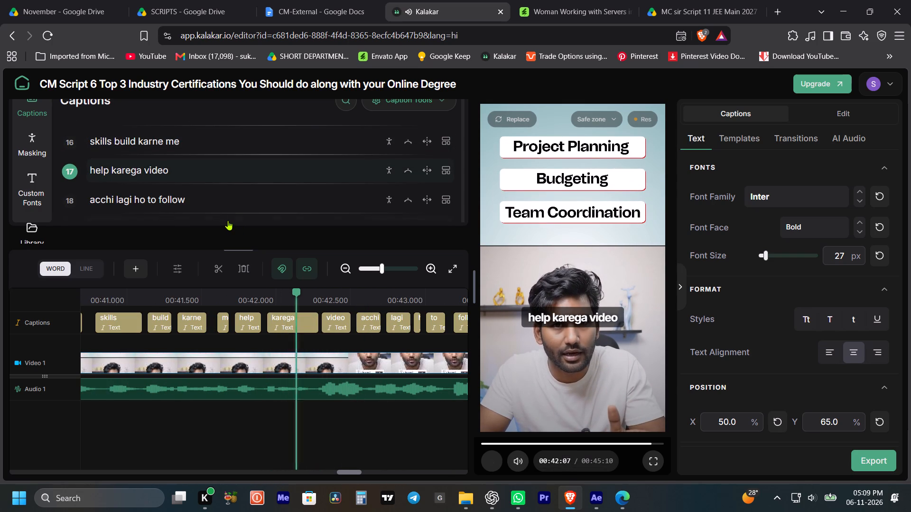
{"action": "key", "text": "space"}
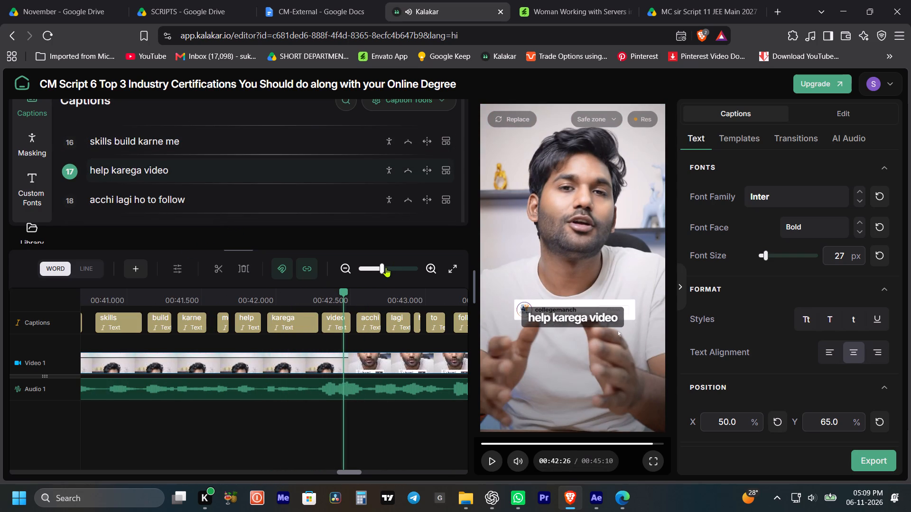
Replay up to the "help karega video" caption and move the word "video" to the next caption line.
{"action": "left_click_drag", "start_coordinate": [382, 267], "coordinate": [368, 267]}
{"action": "left_click", "coordinate": [195, 303]}
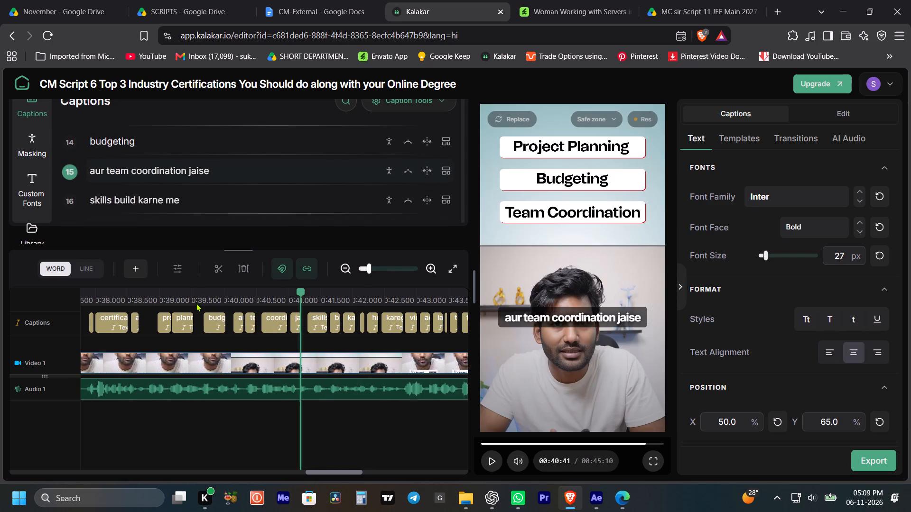
{"action": "key", "text": "space"}
{"action": "key", "text": "space"}
{"action": "key", "text": "space"}
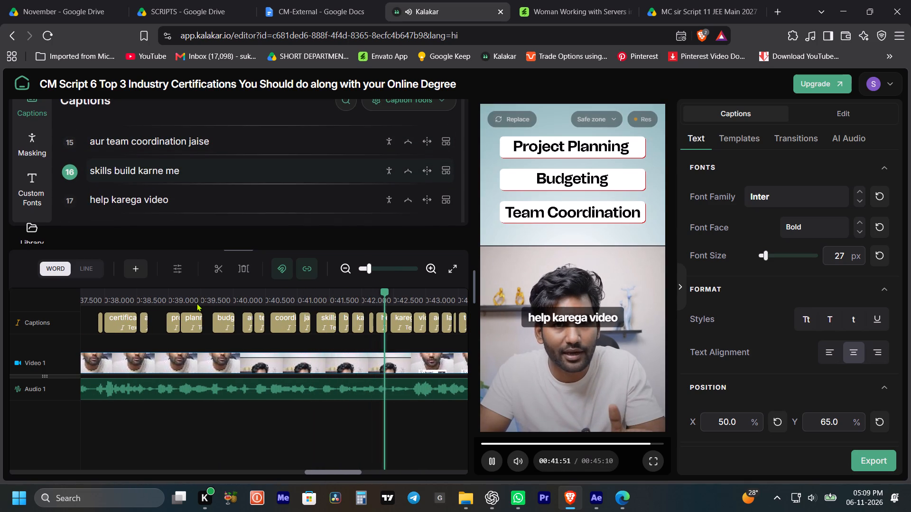
{"action": "key", "text": "space"}
{"action": "key", "text": "space"}
{"action": "key", "text": "space"}
{"action": "left_click", "coordinate": [161, 167]}
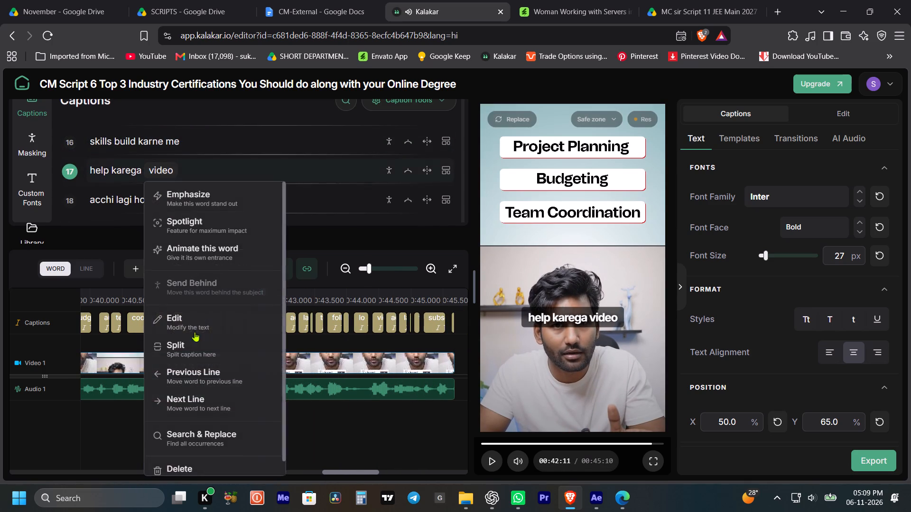
{"action": "left_click", "coordinate": [196, 393]}
Trim the end of the "karega" caption word on the timeline to about 00:42.1, leaving a gap before "video".
{"action": "key", "text": "space"}
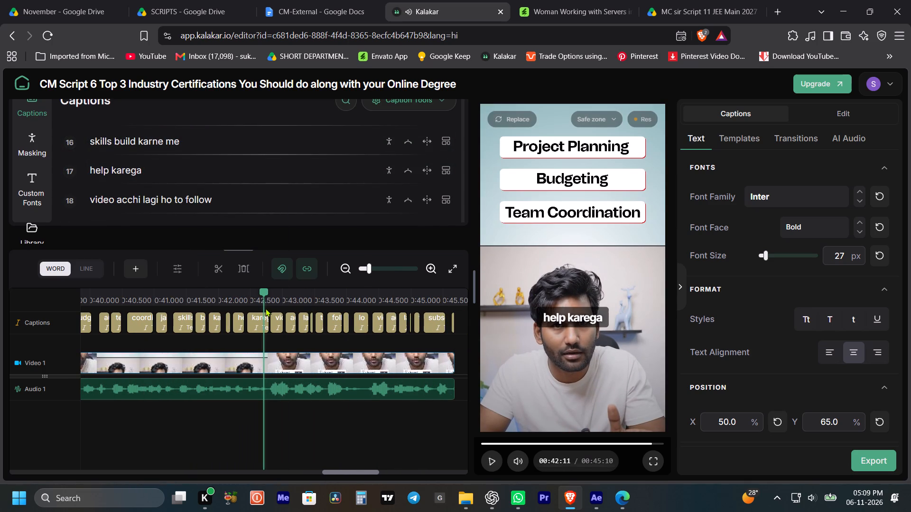
{"action": "key", "text": "space"}
{"action": "left_click", "coordinate": [251, 300]}
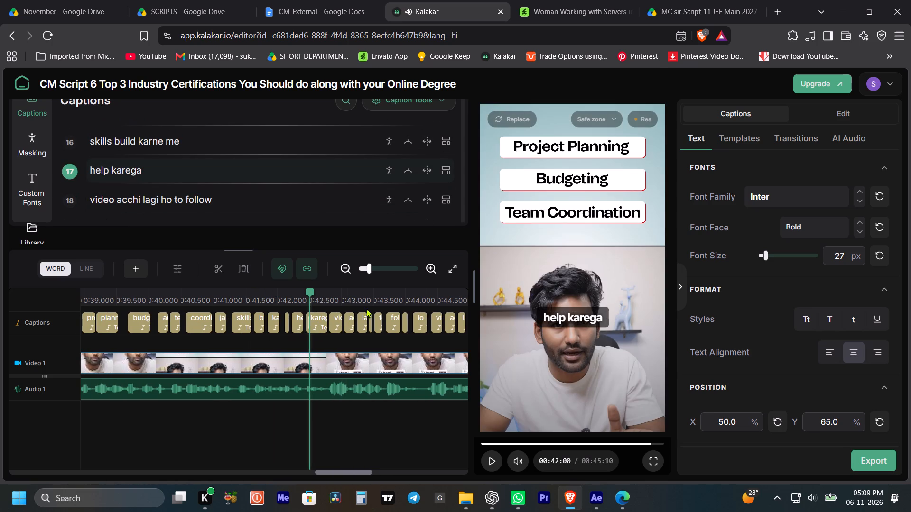
{"action": "left_click_drag", "start_coordinate": [373, 272], "coordinate": [390, 273]}
{"action": "left_click_drag", "start_coordinate": [369, 265], "coordinate": [410, 275]}
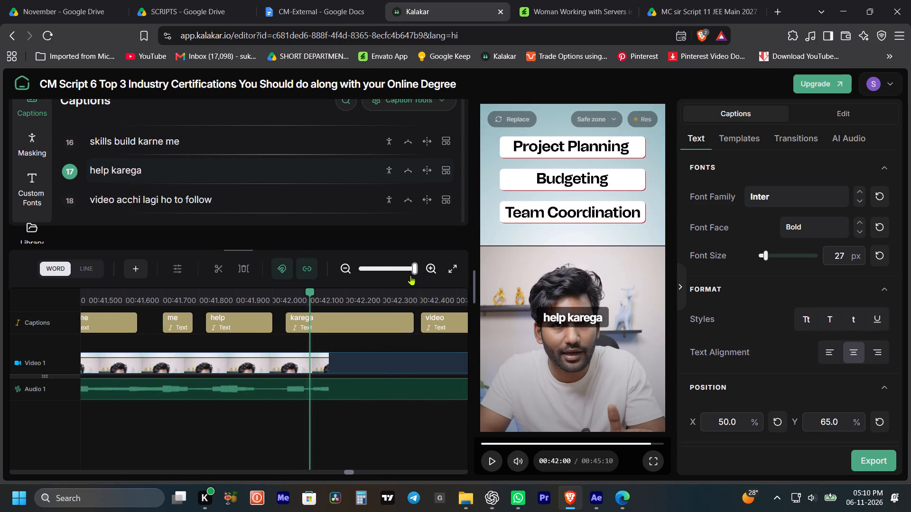
{"action": "left_click_drag", "start_coordinate": [410, 275], "coordinate": [416, 274]}
{"action": "left_click_drag", "start_coordinate": [411, 323], "coordinate": [342, 328]}
{"action": "left_click", "coordinate": [364, 334]}
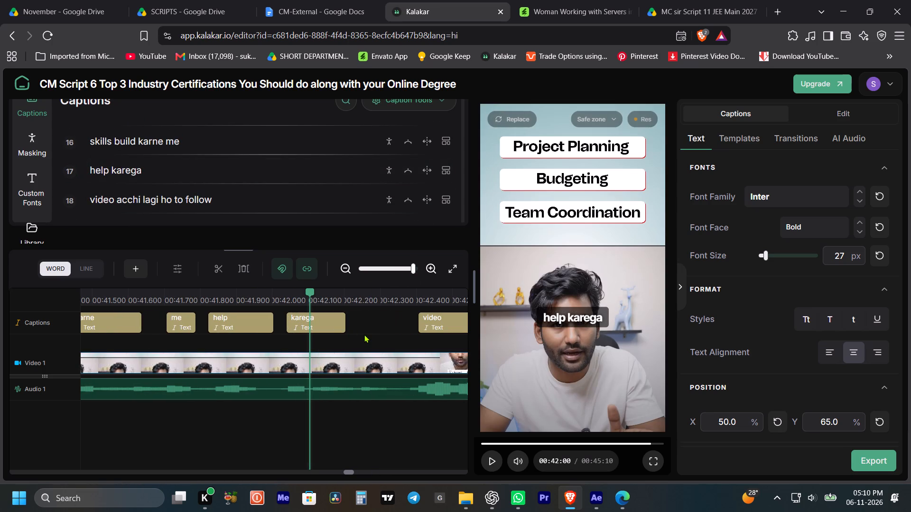
Play on from "help karega" and delete the caption words "video acchi lagi" over the collegemanch follow graphic.
{"action": "key", "text": "space"}
{"action": "key", "text": "space"}
{"action": "key", "text": "space"}
{"action": "key", "text": "space"}
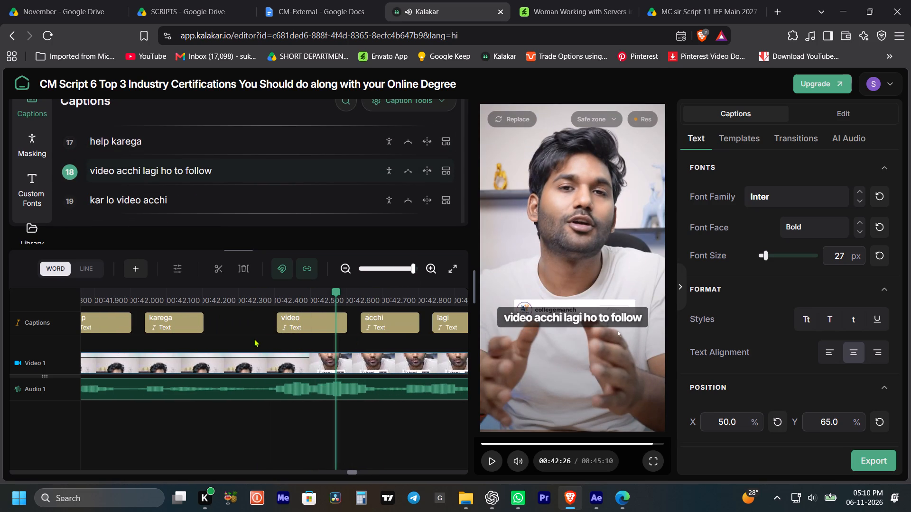
{"action": "left_click_drag", "start_coordinate": [279, 337], "coordinate": [443, 320]}
{"action": "key", "text": "BackSpace"}
Delete all remaining caption words from "ho to follow" through "subscribe", leaving "help karega" as the last caption.
{"action": "left_click_drag", "start_coordinate": [410, 270], "coordinate": [389, 271]}
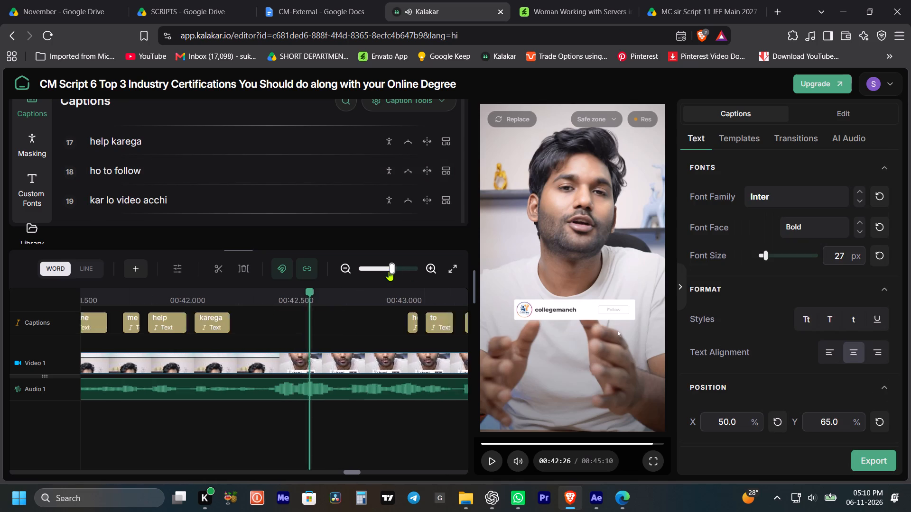
{"action": "left_click_drag", "start_coordinate": [389, 271], "coordinate": [379, 272]}
{"action": "key", "text": "space"}
{"action": "key", "text": "space"}
{"action": "left_click_drag", "start_coordinate": [217, 329], "coordinate": [263, 334]}
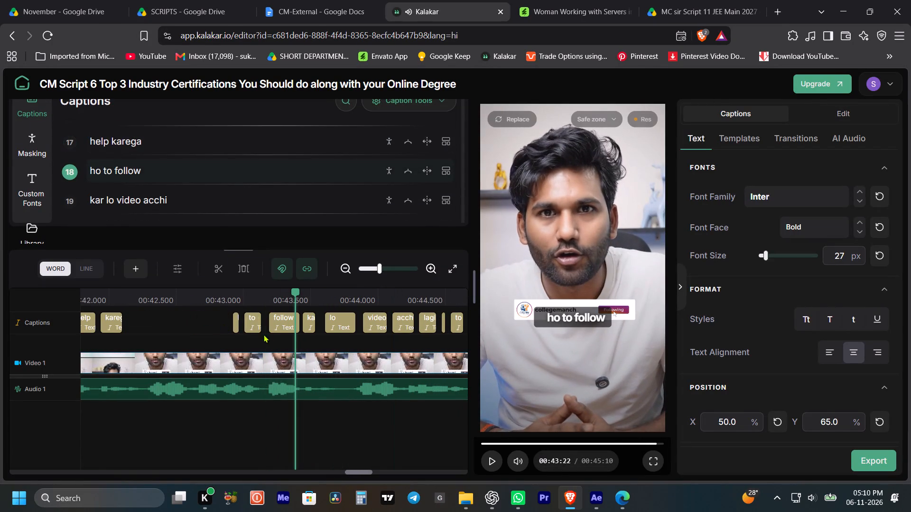
{"action": "left_click_drag", "start_coordinate": [263, 334], "coordinate": [473, 326]}
{"action": "key", "text": "BackSpace"}
{"action": "key", "text": "space"}
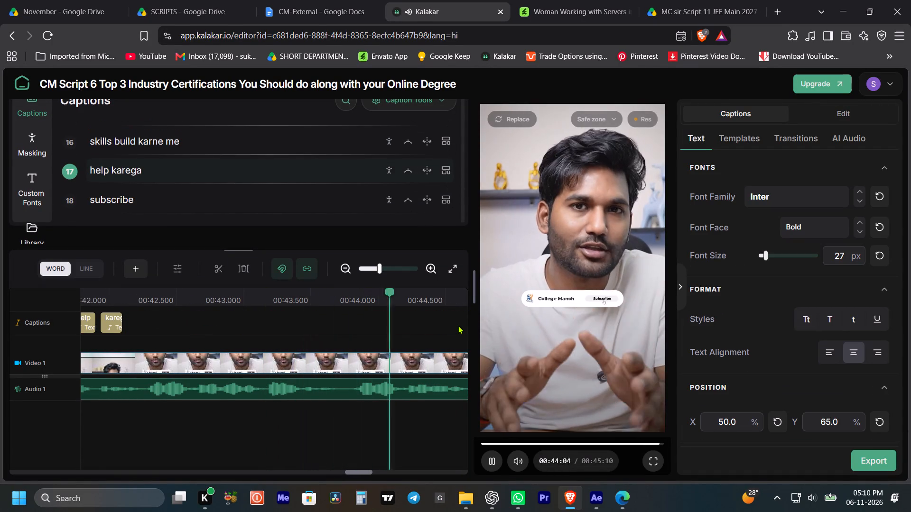
{"action": "key", "text": "space"}
{"action": "left_click_drag", "start_coordinate": [295, 330], "coordinate": [412, 333]}
{"action": "key", "text": "BackSpace"}
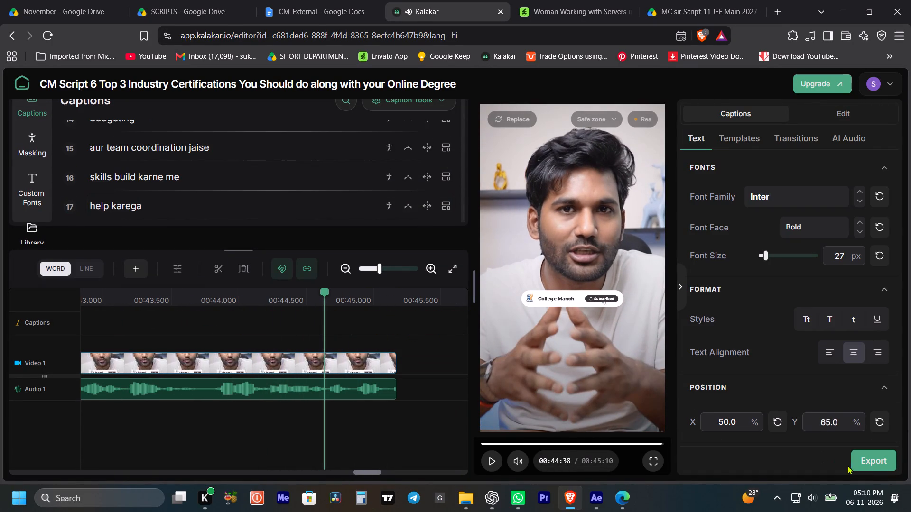
Open the export settings, look over the available export types and play the video to its end.
{"action": "left_click", "coordinate": [864, 461]}
{"action": "left_click", "coordinate": [726, 163]}
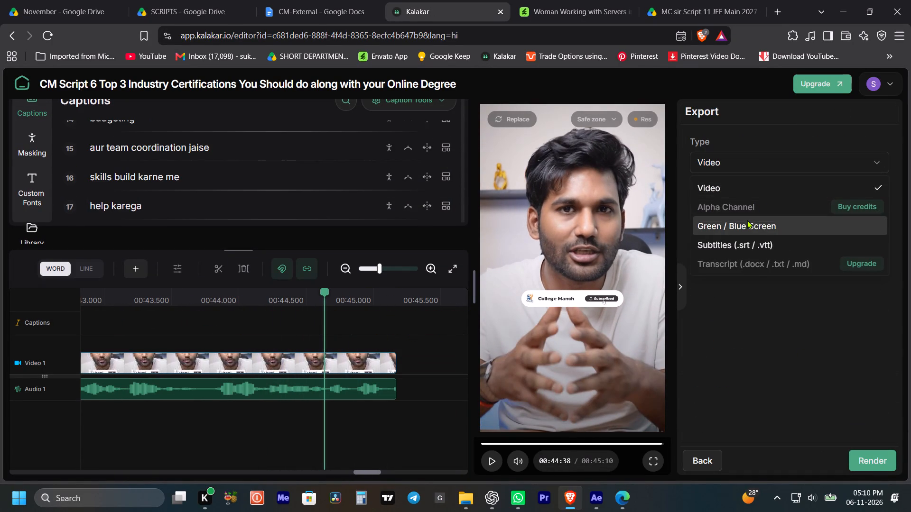
{"action": "key", "text": "space"}
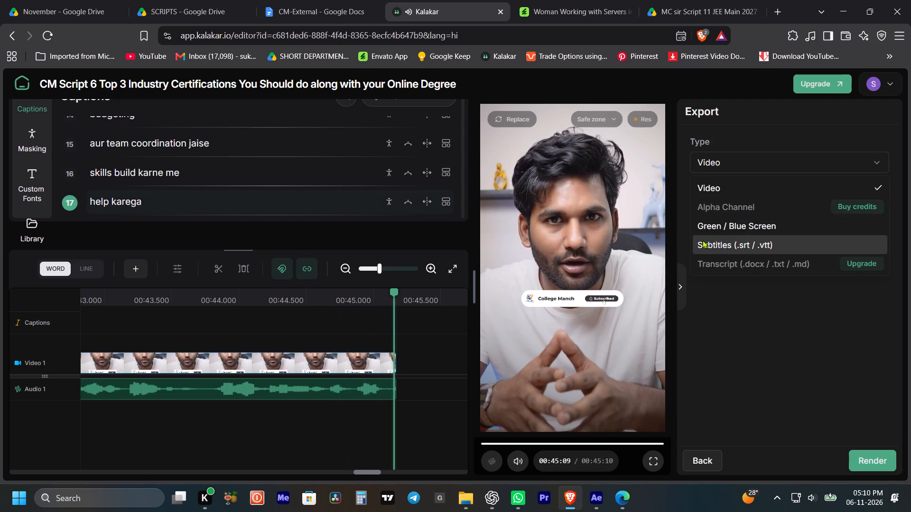
Switch to After Effects, open the main composition's timeline and play its ending from about 0:00:43:48.
{"action": "left_click", "coordinate": [593, 503]}
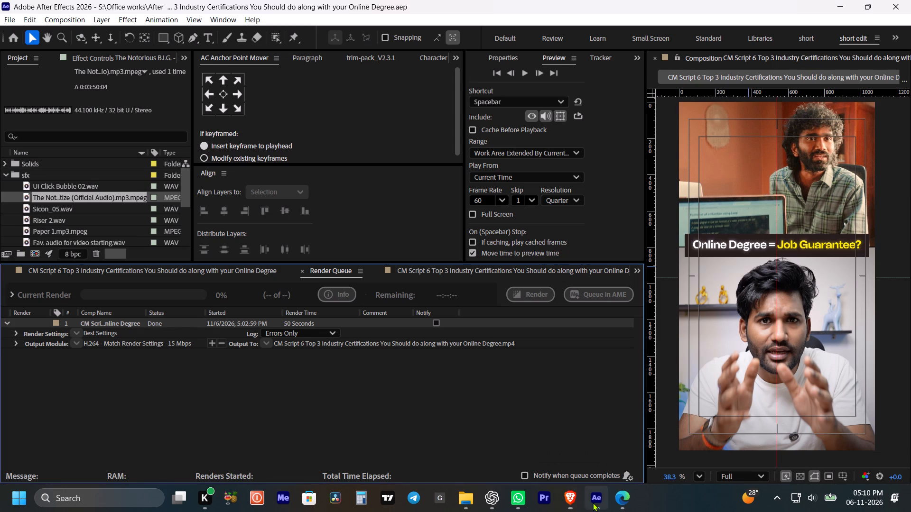
{"action": "left_click", "coordinate": [195, 269]}
{"action": "scroll", "coordinate": [467, 348], "scroll_direction": "down", "scroll_amount": 2, "text": "alt"}
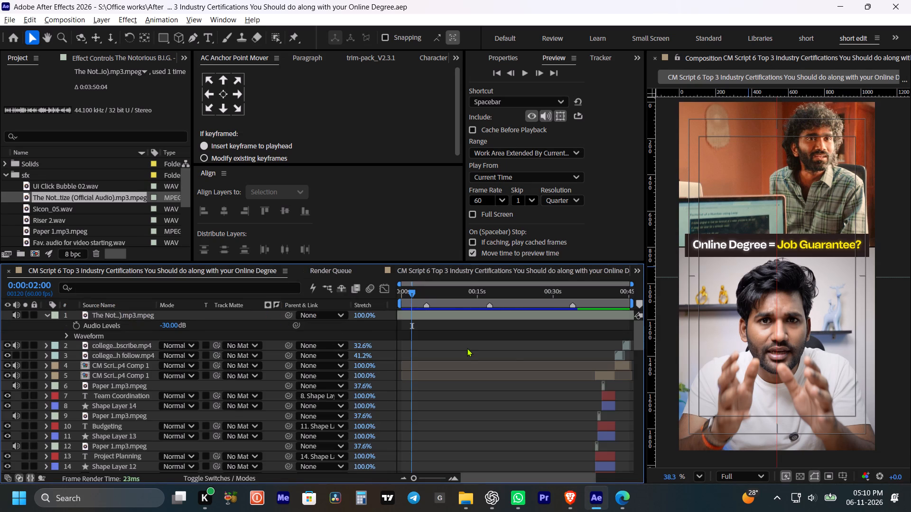
{"action": "scroll", "coordinate": [467, 348], "scroll_direction": "down", "scroll_amount": 9, "text": "alt"}
{"action": "left_click", "coordinate": [619, 289]}
{"action": "scroll", "coordinate": [621, 317], "scroll_direction": "up", "scroll_amount": 3, "text": "alt"}
{"action": "key", "text": "space"}
{"action": "key", "text": "space"}
{"action": "key", "text": "space"}
{"action": "key", "text": "space"}
{"action": "key", "text": "space"}
{"action": "key", "text": "space"}
{"action": "key", "text": "space"}
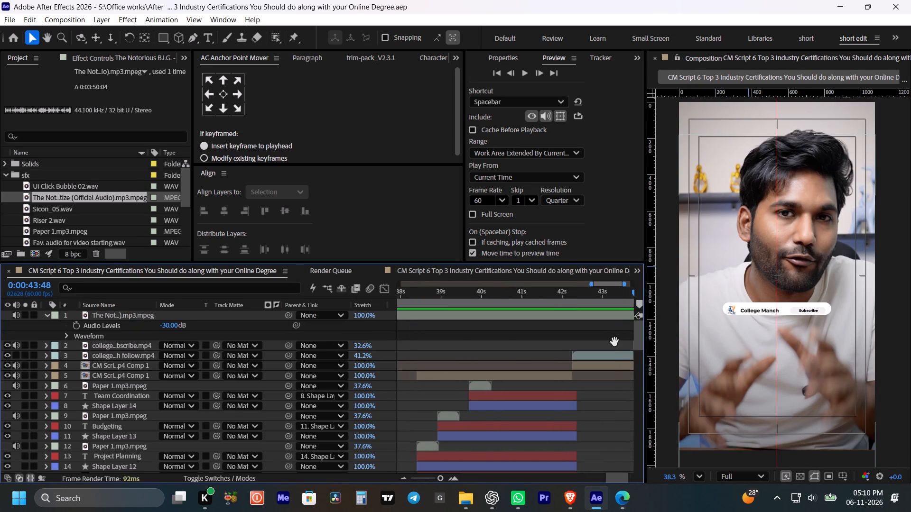
{"action": "left_click_drag", "start_coordinate": [607, 342], "coordinate": [455, 369]}
{"action": "key", "text": "space"}
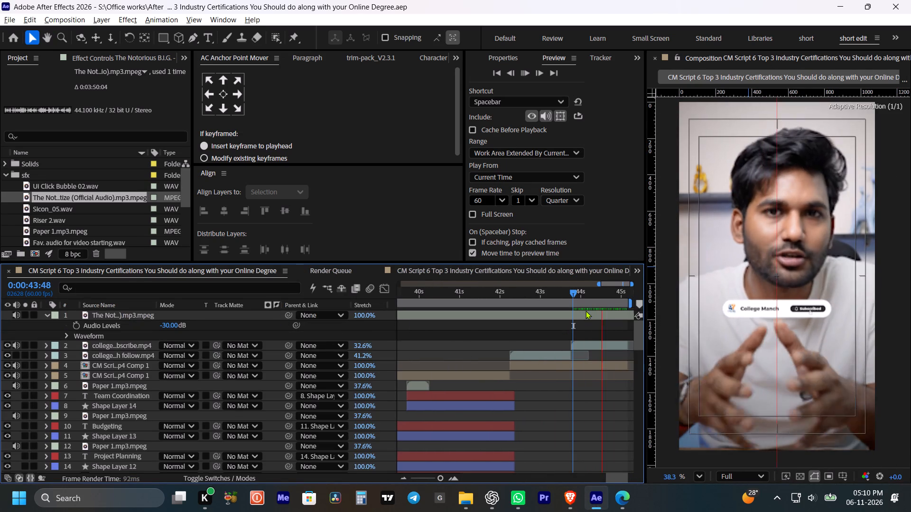
{"action": "scroll", "coordinate": [600, 299], "scroll_direction": "down", "scroll_amount": 4, "text": "alt"}
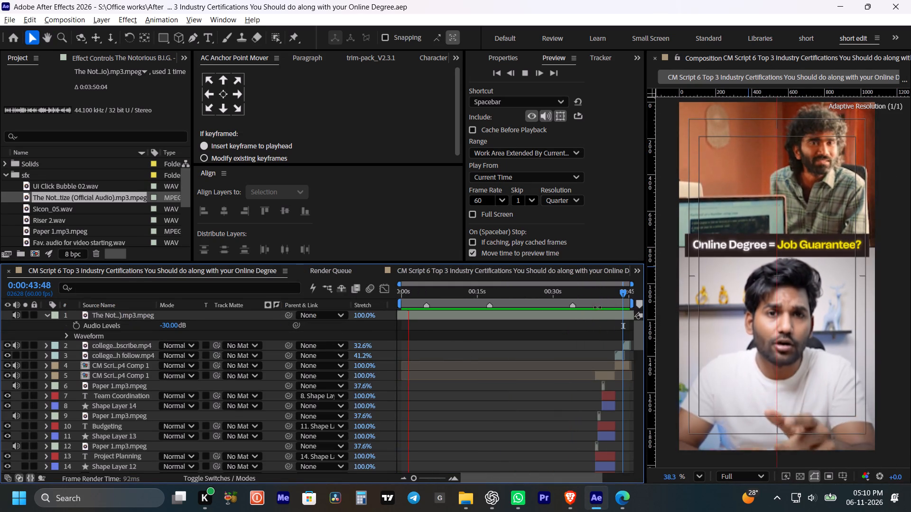
{"action": "scroll", "coordinate": [610, 316], "scroll_direction": "up", "scroll_amount": 2, "text": "alt"}
{"action": "key", "text": "space"}
{"action": "key", "text": "space"}
{"action": "left_click_drag", "start_coordinate": [602, 332], "coordinate": [422, 366]}
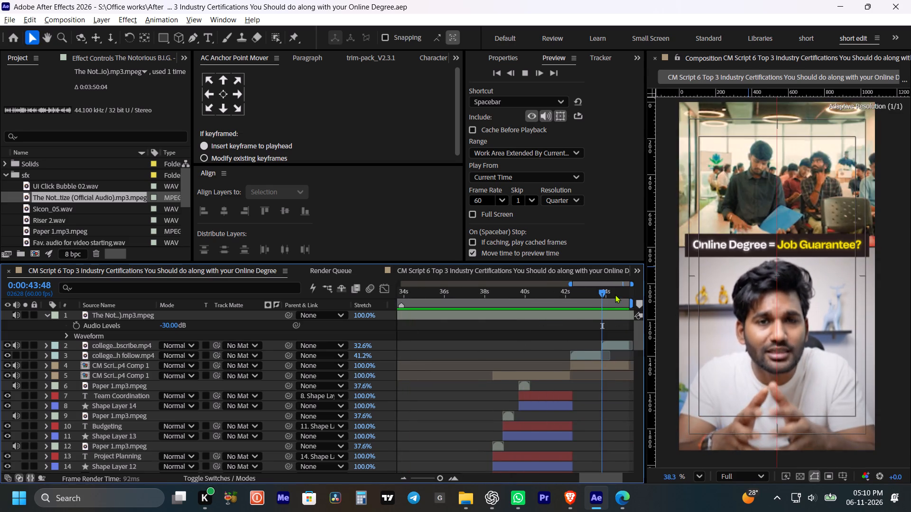
Examine the composition's last frame at 0:00:45:12 and replay the closing seconds with the subscribe graphic.
{"action": "left_click_drag", "start_coordinate": [615, 294], "coordinate": [640, 303]}
{"action": "left_click_drag", "start_coordinate": [632, 302], "coordinate": [632, 302]}
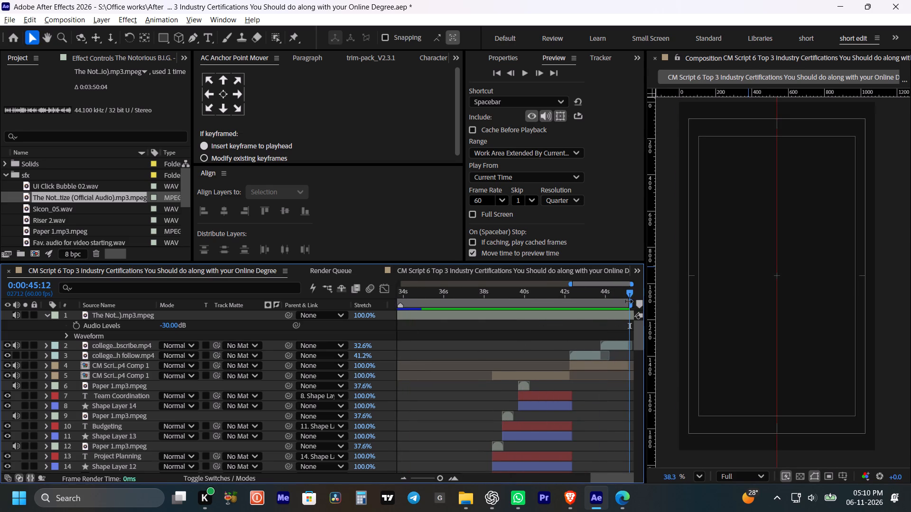
{"action": "left_click_drag", "start_coordinate": [632, 302], "coordinate": [637, 302]}
{"action": "key", "text": "space"}
{"action": "left_click", "coordinate": [622, 291]}
{"action": "key", "text": "space"}
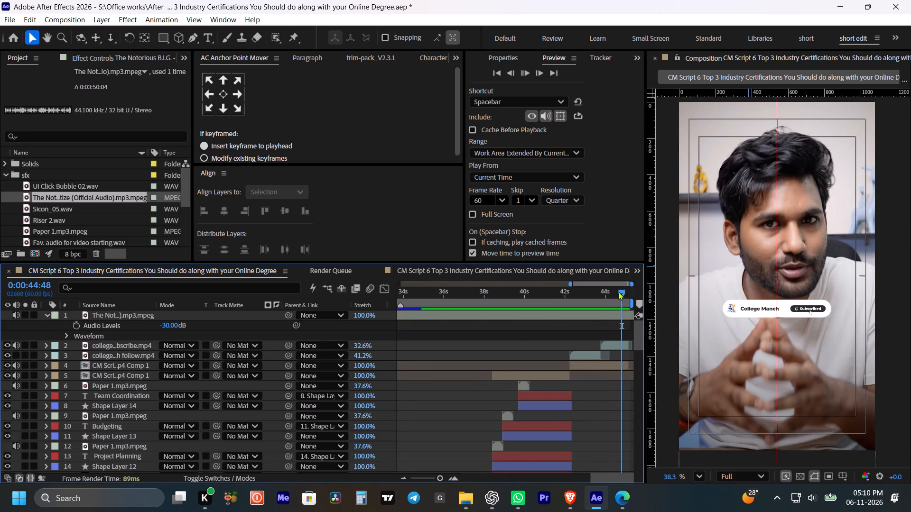
{"action": "left_click", "coordinate": [608, 291]}
{"action": "key", "text": "space"}
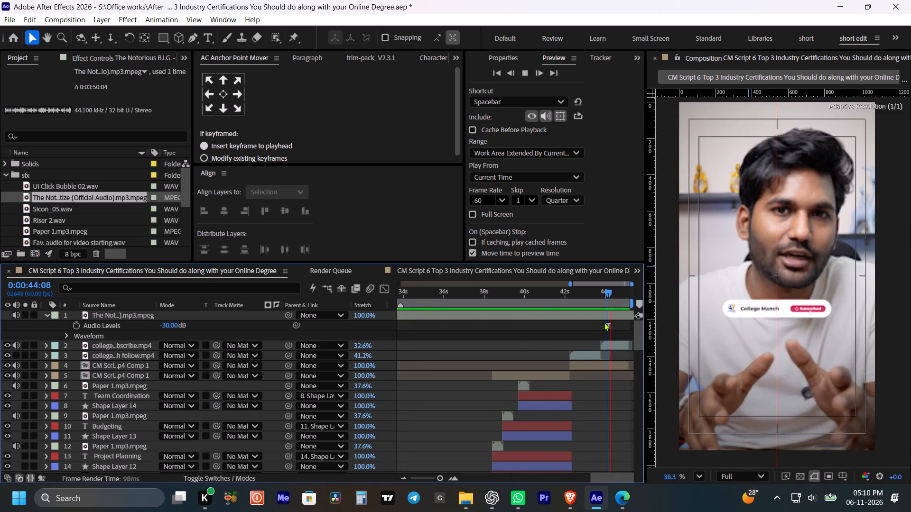
{"action": "key", "text": "space"}
Extend the end of layer 4, the closing Comp 1 clip, to the composition's end and play it back.
{"action": "left_click_drag", "start_coordinate": [635, 366], "coordinate": [639, 366]}
{"action": "scroll", "coordinate": [633, 357], "scroll_direction": "up", "scroll_amount": 1}
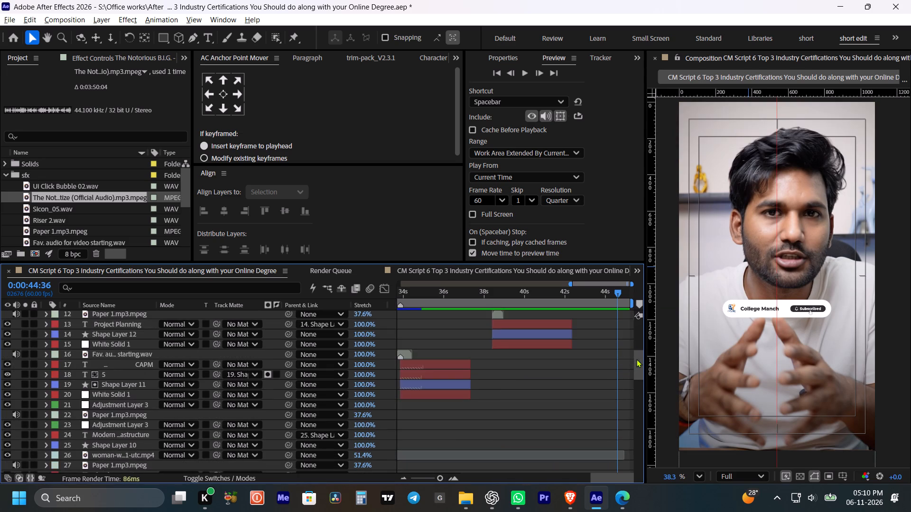
{"action": "left_click_drag", "start_coordinate": [638, 354], "coordinate": [633, 296]}
{"action": "left_click_drag", "start_coordinate": [632, 366], "coordinate": [641, 366]}
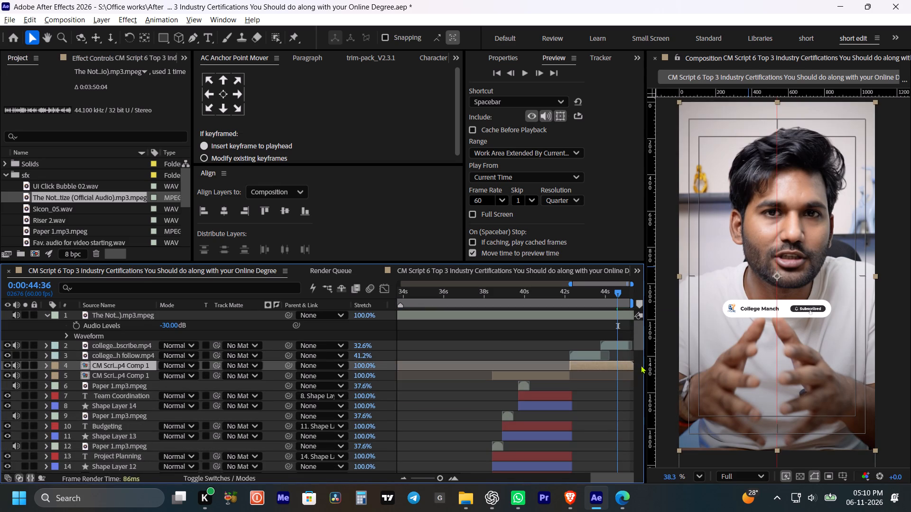
{"action": "key", "text": "space"}
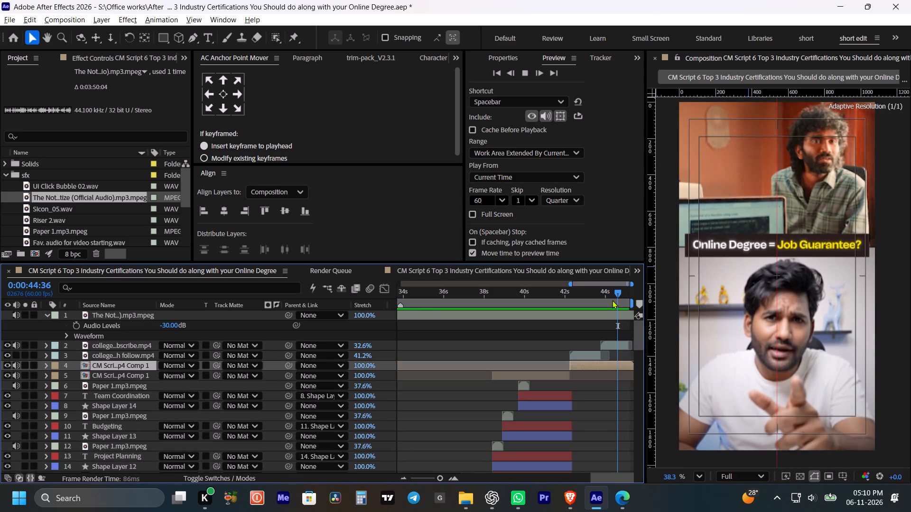
{"action": "left_click", "coordinate": [609, 292]}
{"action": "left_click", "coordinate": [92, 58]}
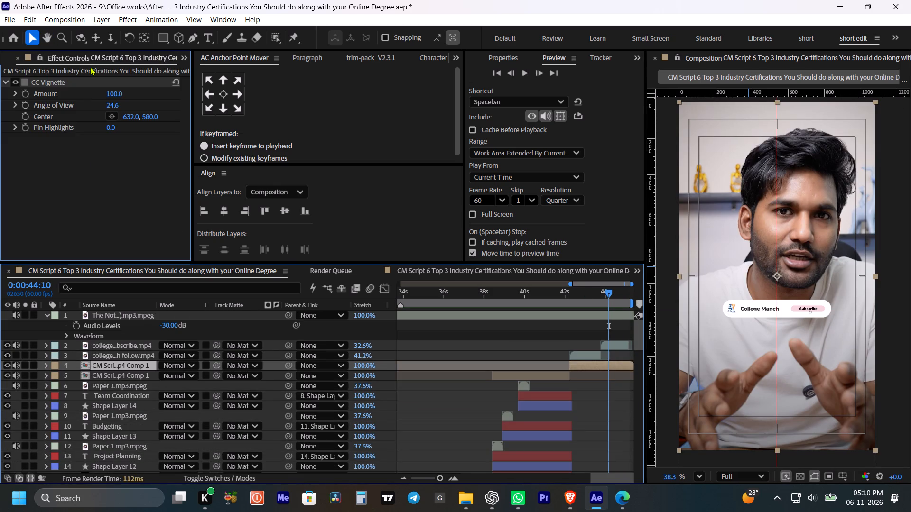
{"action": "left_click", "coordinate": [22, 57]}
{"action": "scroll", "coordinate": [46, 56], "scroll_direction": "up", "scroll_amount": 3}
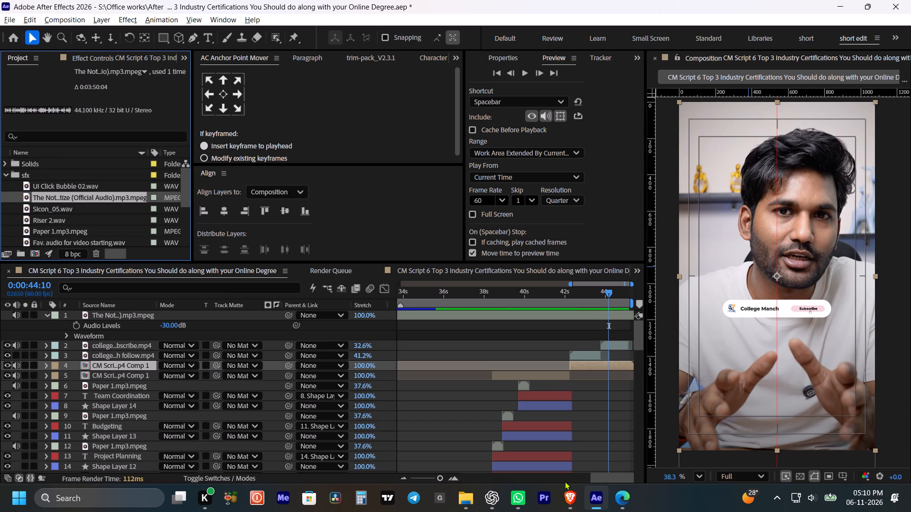
Switch back to Kalakar in the browser, set the export type to Green / Blue Screen and start the render.
{"action": "left_click", "coordinate": [555, 495]}
{"action": "left_click", "coordinate": [567, 495]}
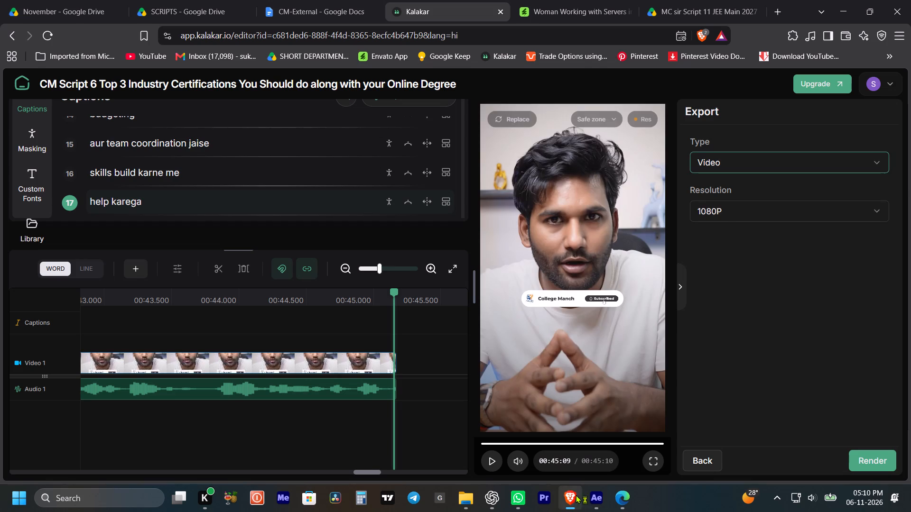
{"action": "left_click", "coordinate": [787, 168]}
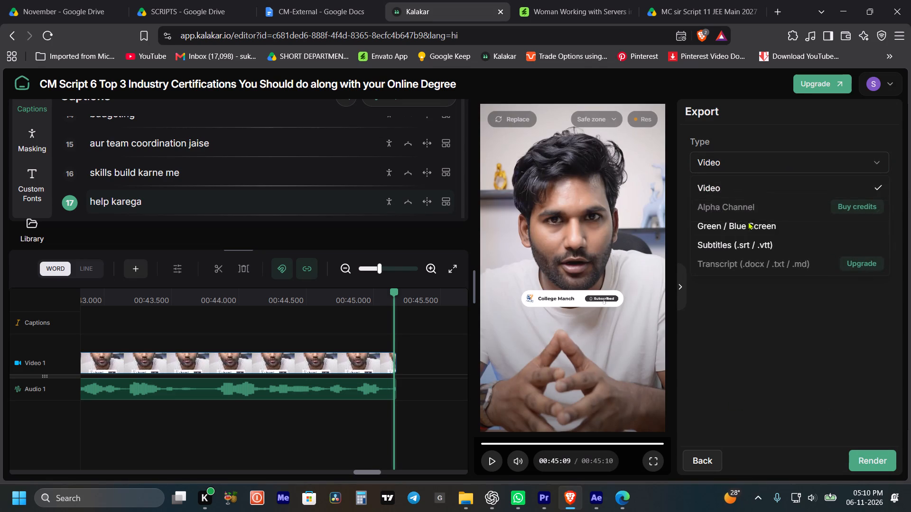
{"action": "left_click", "coordinate": [748, 223]}
{"action": "left_click", "coordinate": [892, 450]}
Switch to After Effects and collapse the sfx folder in the project to reach the composition items.
{"action": "left_click", "coordinate": [587, 502]}
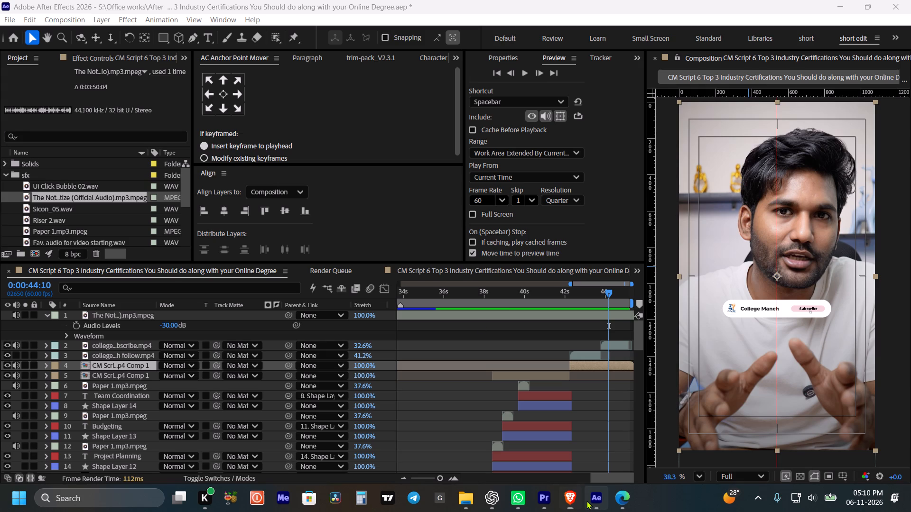
{"action": "scroll", "coordinate": [17, 177], "scroll_direction": "up", "scroll_amount": 4}
{"action": "scroll", "coordinate": [50, 198], "scroll_direction": "down", "scroll_amount": 3}
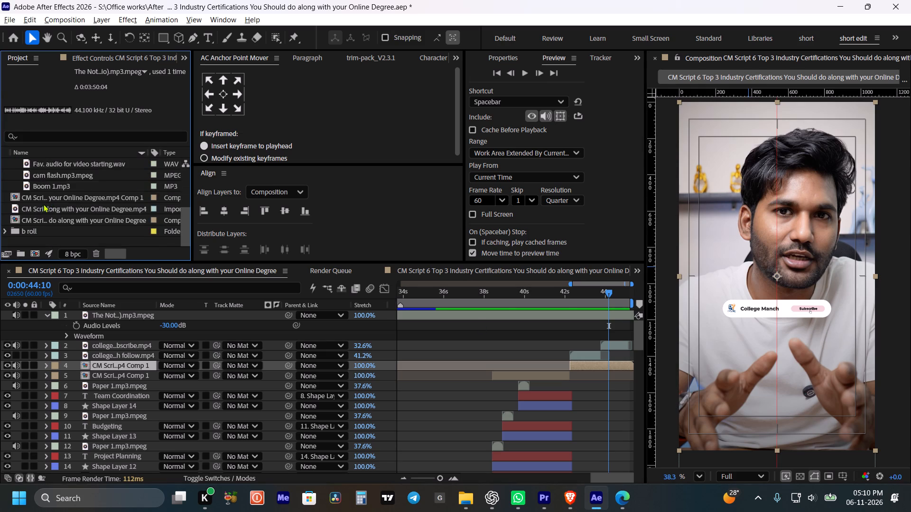
{"action": "left_click", "coordinate": [47, 199]}
{"action": "right_click", "coordinate": [47, 199]}
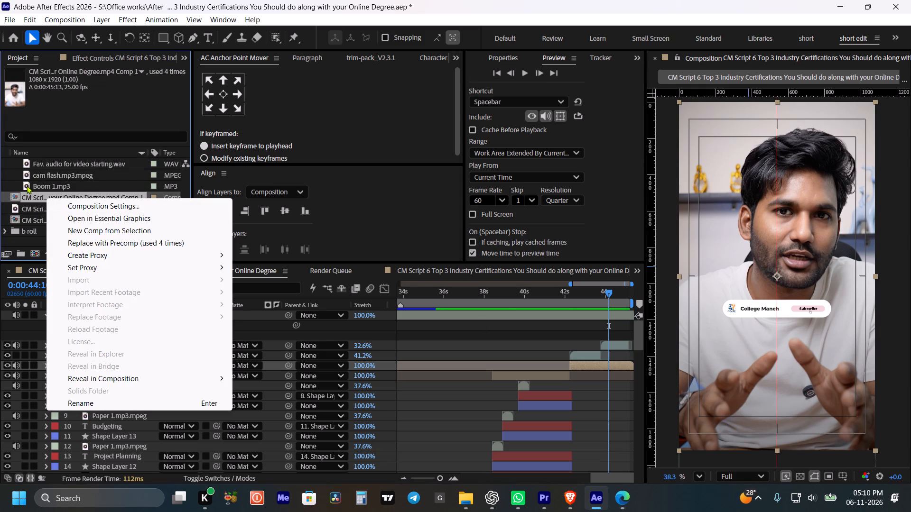
{"action": "scroll", "coordinate": [27, 185], "scroll_direction": "up", "scroll_amount": 2}
{"action": "left_click", "coordinate": [21, 191]}
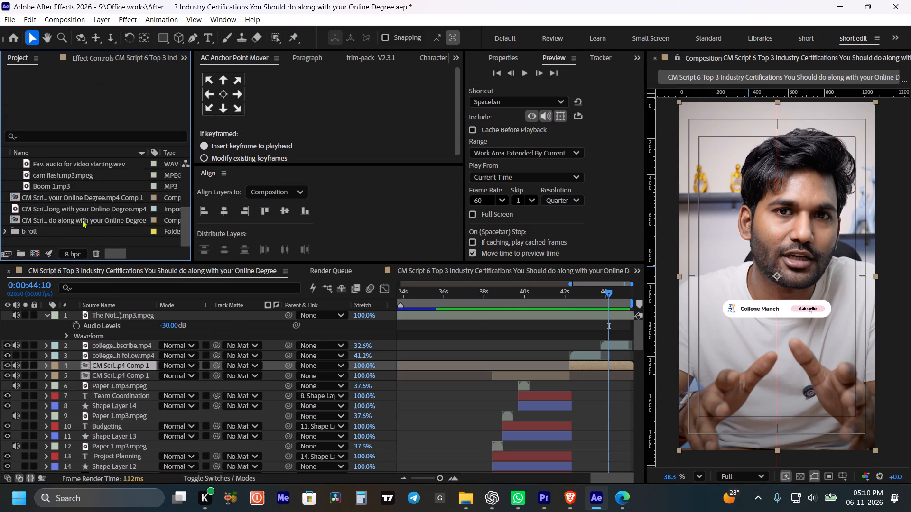
{"action": "left_click", "coordinate": [82, 219]}
{"action": "left_click", "coordinate": [88, 198]}
{"action": "scroll", "coordinate": [88, 198], "scroll_direction": "up", "scroll_amount": 3}
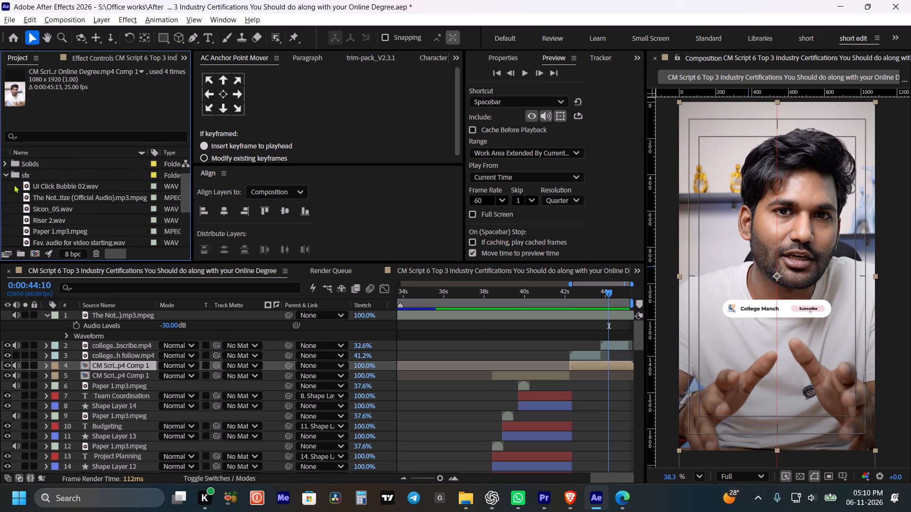
{"action": "left_click", "coordinate": [7, 175]}
{"action": "left_click", "coordinate": [44, 207]}
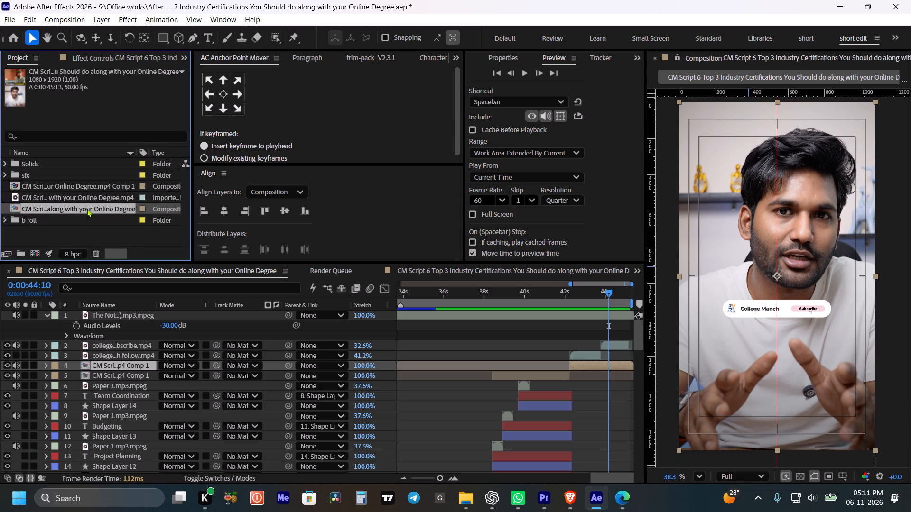
Set the duration of the Online Degree.mp4 Comp 1 composition to 0:00:46:13.
{"action": "left_click", "coordinate": [65, 183]}
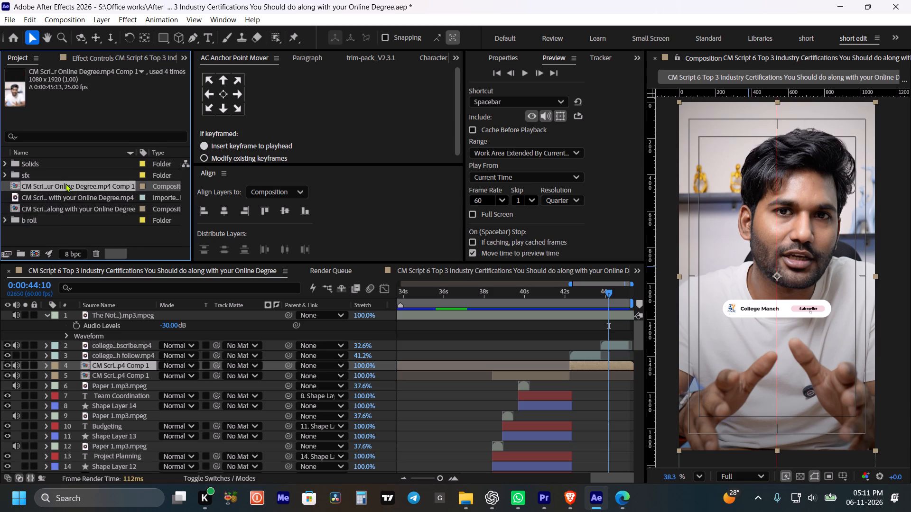
{"action": "right_click", "coordinate": [65, 183]}
{"action": "left_click", "coordinate": [103, 191]}
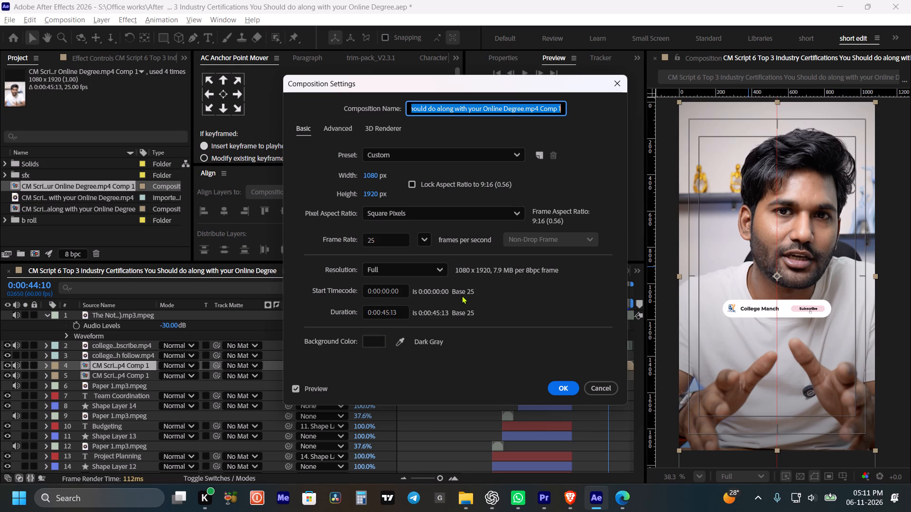
{"action": "left_click", "coordinate": [387, 313]}
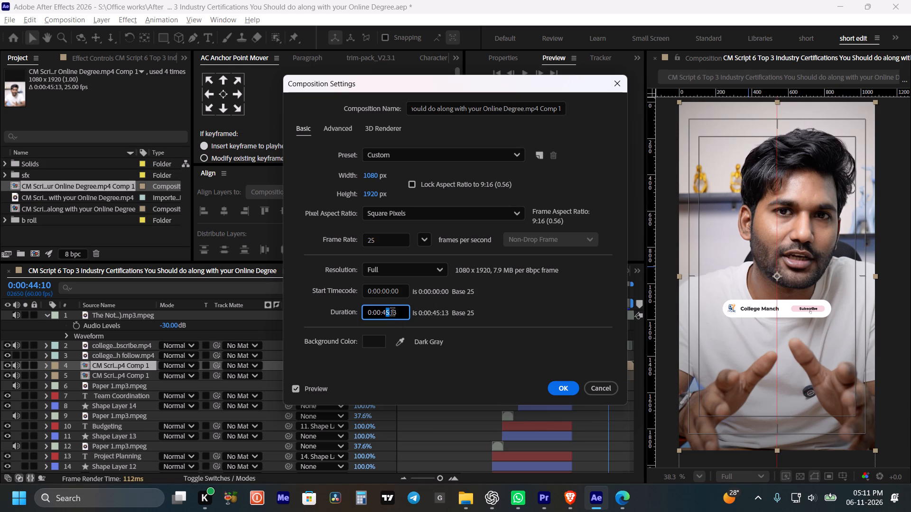
{"action": "key", "text": "6"}
{"action": "key", "text": "Return"}
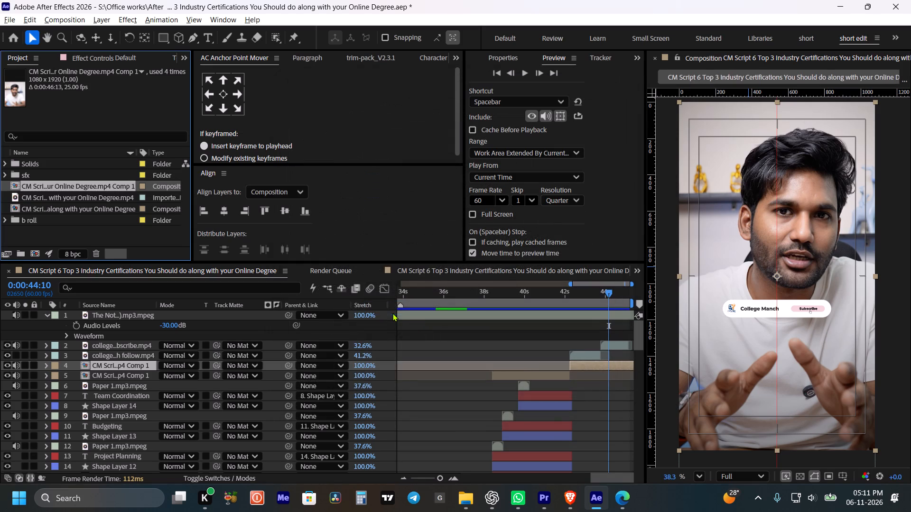
Go to 0:00:45:12 near the end of the main composition to check the last frame of layer 4.
{"action": "scroll", "coordinate": [535, 354], "scroll_direction": "down", "scroll_amount": 4, "text": "alt"}
{"action": "scroll", "coordinate": [611, 336], "scroll_direction": "up", "scroll_amount": 3, "text": "alt"}
{"action": "key", "text": "space"}
{"action": "key", "text": "space"}
{"action": "key", "text": "space"}
{"action": "key", "text": "space"}
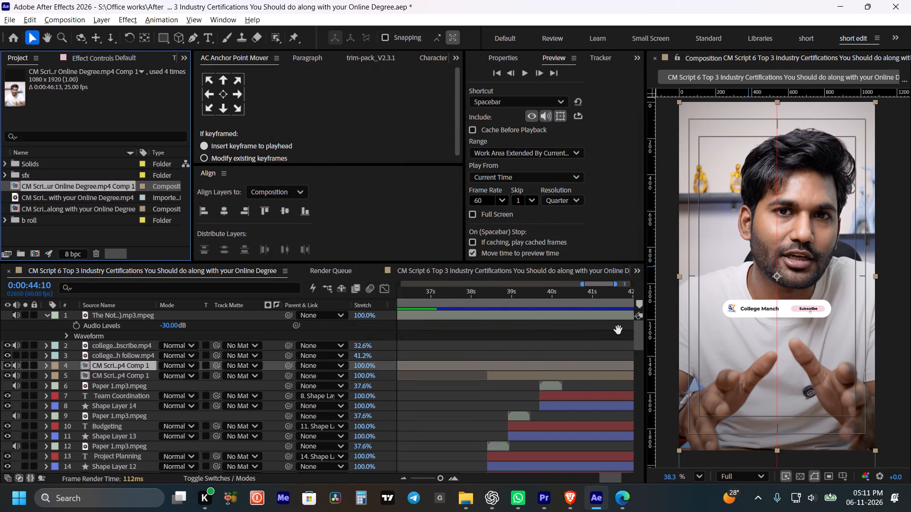
{"action": "left_click_drag", "start_coordinate": [616, 329], "coordinate": [416, 367]}
{"action": "left_click_drag", "start_coordinate": [604, 295], "coordinate": [632, 301]}
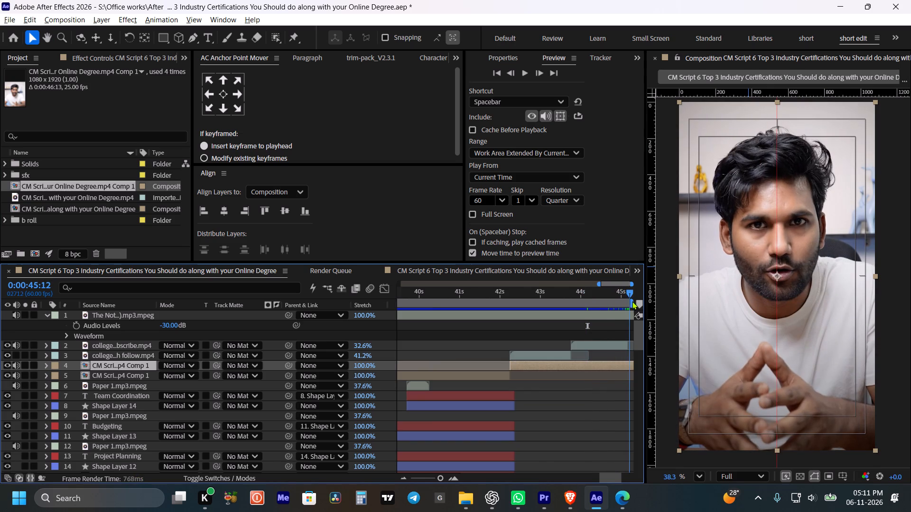
Extend the end of the college subscribe layer (layer 2) to the end of the composition.
{"action": "left_click_drag", "start_coordinate": [632, 301], "coordinate": [635, 301]}
{"action": "scroll", "coordinate": [631, 313], "scroll_direction": "up", "scroll_amount": 3, "text": "alt"}
{"action": "key", "text": "space"}
{"action": "key", "text": "space"}
{"action": "key", "text": "space"}
{"action": "left_click_drag", "start_coordinate": [621, 333], "coordinate": [605, 333]}
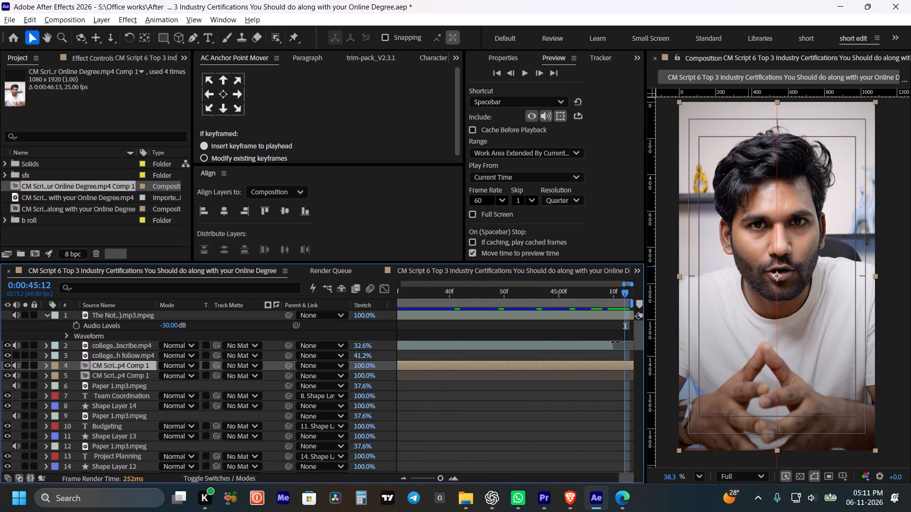
{"action": "left_click", "coordinate": [615, 342]}
{"action": "left_click_drag", "start_coordinate": [615, 347], "coordinate": [632, 347]}
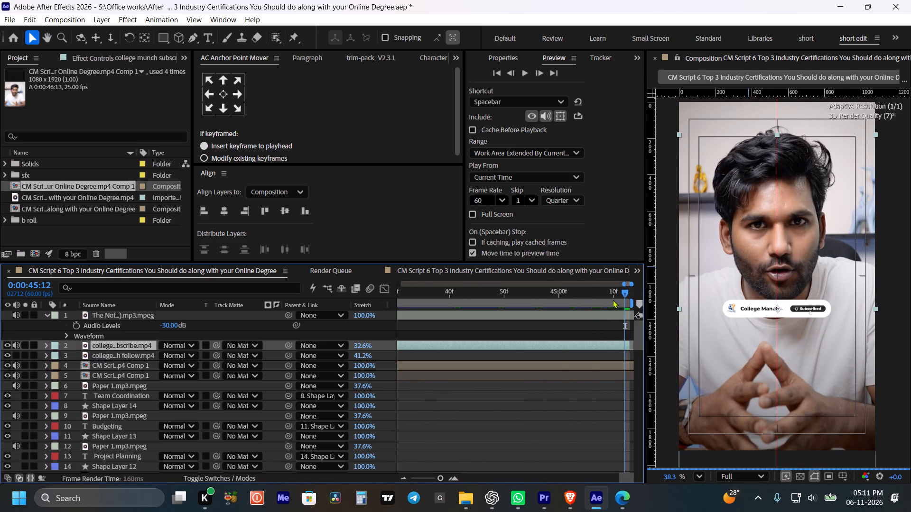
Play back the composition's closing seconds from about 0:00:45:00 and 0:00:44:05 to check the subscribe animation and the ending.
{"action": "left_click_drag", "start_coordinate": [598, 291], "coordinate": [558, 294]}
{"action": "key", "text": "space"}
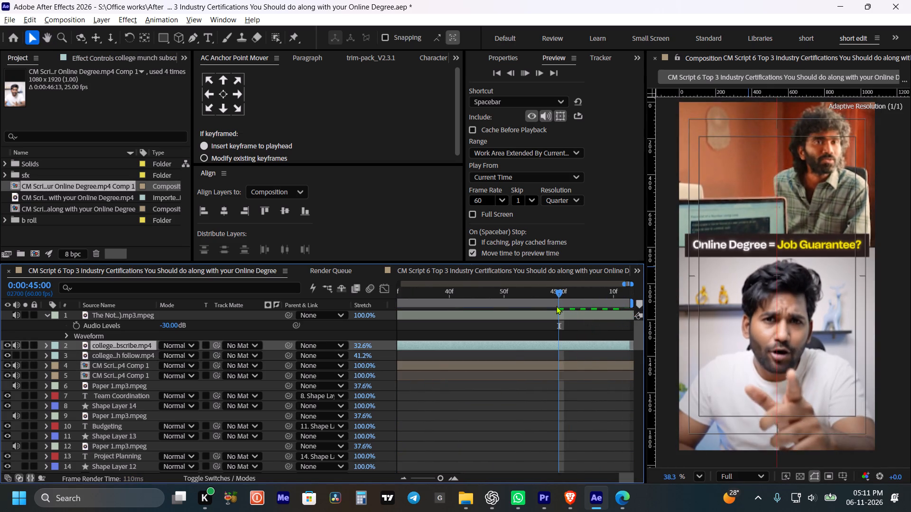
{"action": "scroll", "coordinate": [567, 309], "scroll_direction": "down", "scroll_amount": 5, "text": "alt"}
{"action": "left_click_drag", "start_coordinate": [580, 289], "coordinate": [558, 293]}
{"action": "key", "text": "space"}
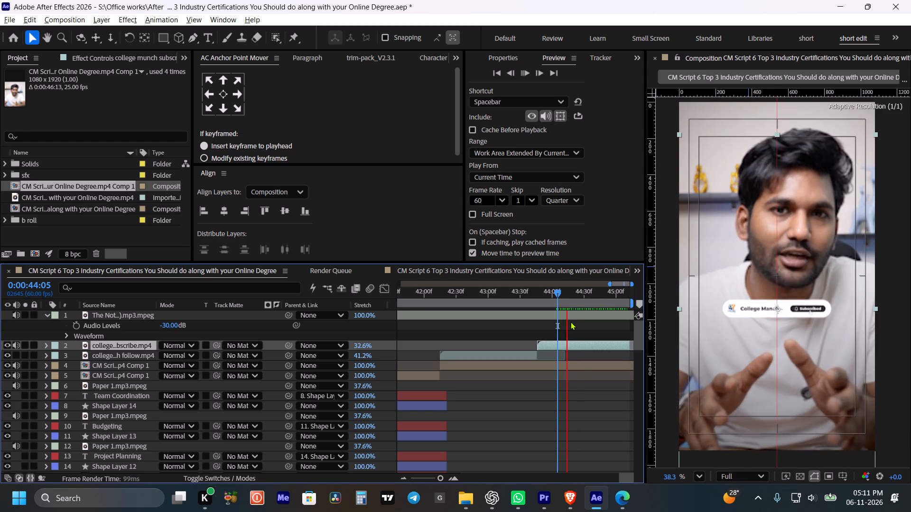
{"action": "scroll", "coordinate": [584, 330], "scroll_direction": "down", "scroll_amount": 4, "text": "alt"}
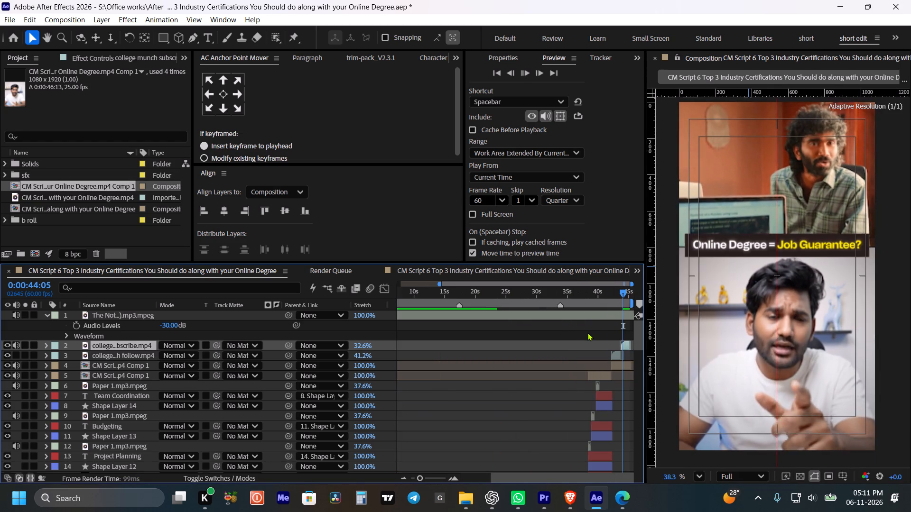
{"action": "left_click", "coordinate": [587, 332]}
{"action": "key", "text": "space"}
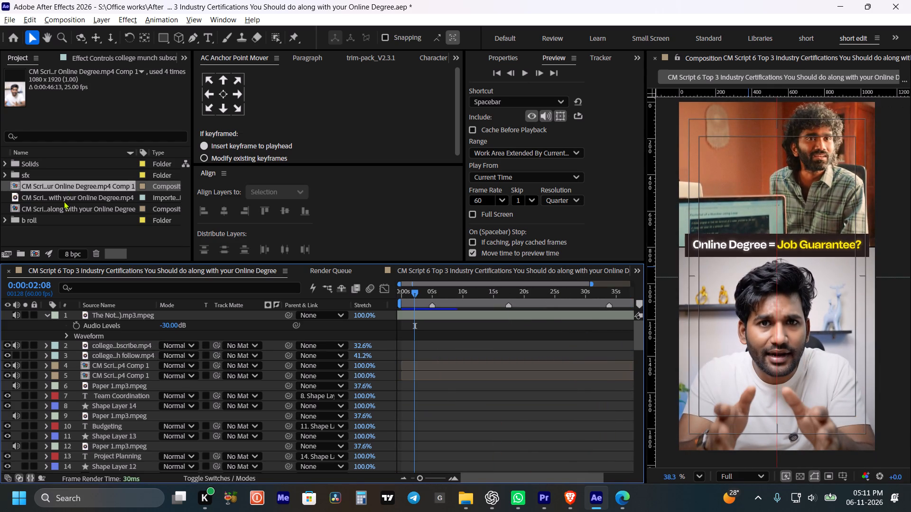
Set the duration of the main Online Degree composition to 0:00:55:13.
{"action": "right_click", "coordinate": [64, 206]}
{"action": "left_click", "coordinate": [125, 215]}
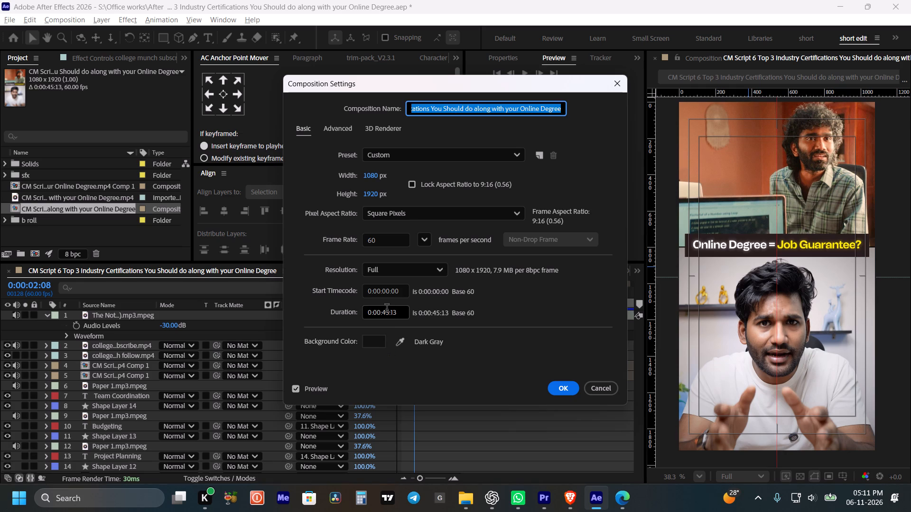
{"action": "left_click_drag", "start_coordinate": [387, 309], "coordinate": [389, 313]}
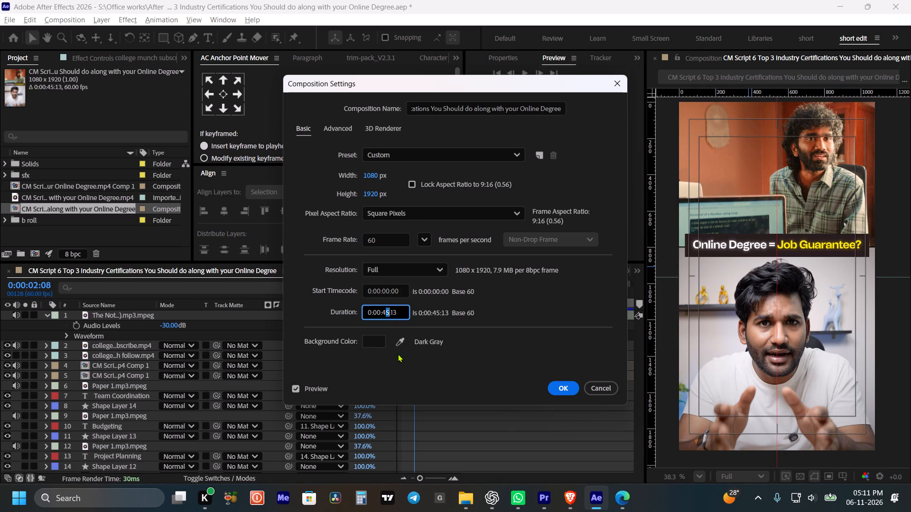
{"action": "key", "text": "Left"}
{"action": "key", "text": "BackSpace"}
{"action": "key", "text": "5"}
{"action": "key", "text": "Return"}
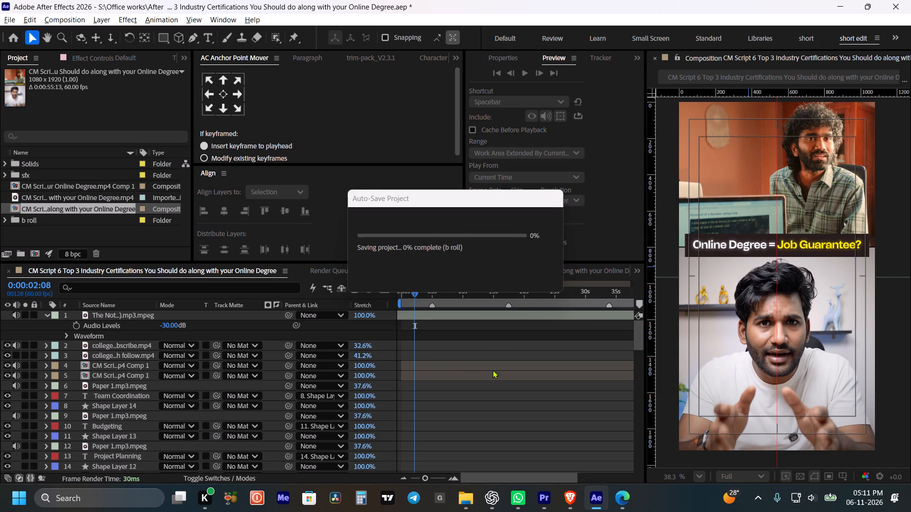
Extend layer 4, the Online Degree.mp4 Comp 1 clip, to the end of its source footage at about 46.5 seconds.
{"action": "scroll", "coordinate": [495, 335], "scroll_direction": "down", "scroll_amount": 6, "text": "alt"}
{"action": "scroll", "coordinate": [522, 335], "scroll_direction": "down", "scroll_amount": 11}
{"action": "scroll", "coordinate": [583, 339], "scroll_direction": "up", "scroll_amount": 9}
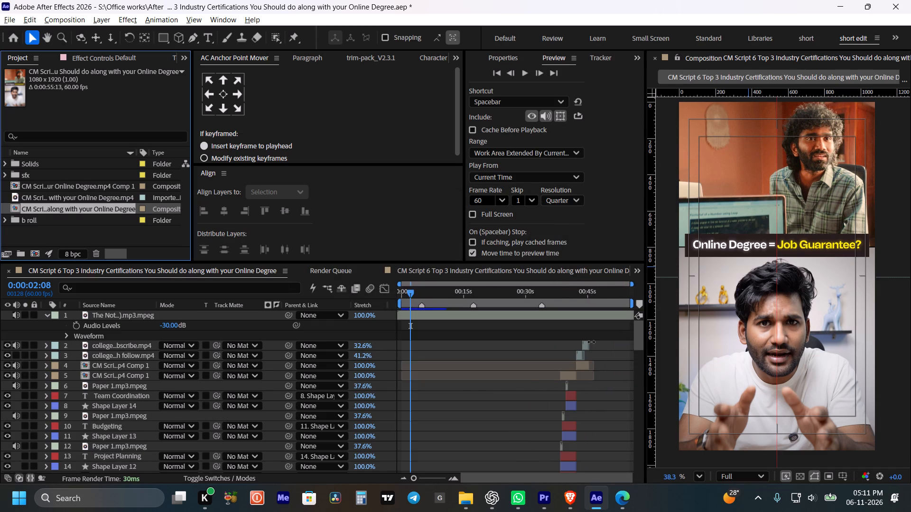
{"action": "scroll", "coordinate": [591, 342], "scroll_direction": "up", "scroll_amount": 3}
{"action": "key", "text": "space"}
{"action": "left_click_drag", "start_coordinate": [593, 334], "coordinate": [544, 346]}
{"action": "left_click_drag", "start_coordinate": [542, 365], "coordinate": [560, 369]}
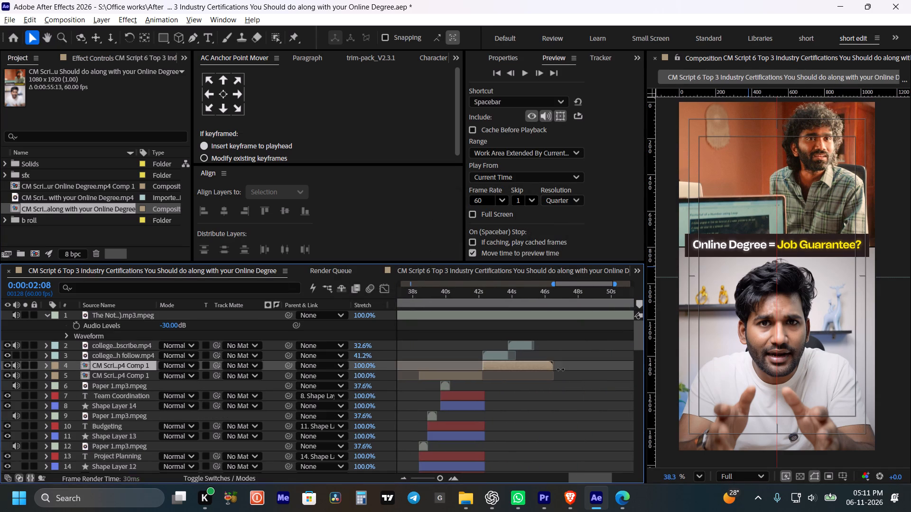
{"action": "left_click_drag", "start_coordinate": [560, 369], "coordinate": [564, 369]}
Play and frame-step through the ending to 0:00:45:29, set the work area to end there and save the project.
{"action": "left_click", "coordinate": [520, 293]}
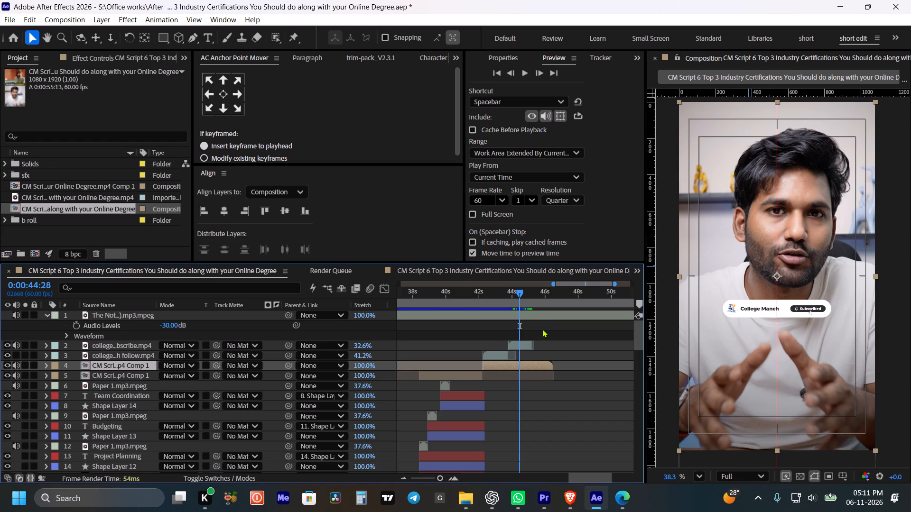
{"action": "key", "text": "space"}
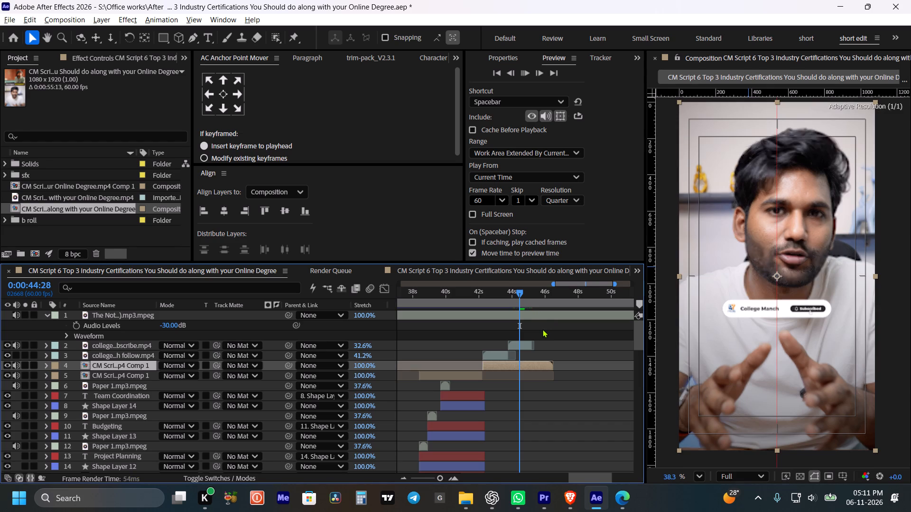
{"action": "key", "text": "space"}
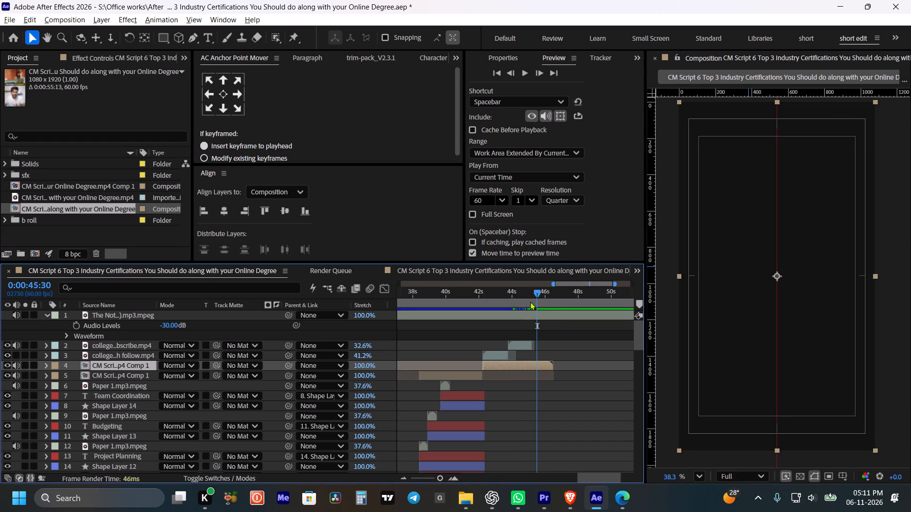
{"action": "left_click", "coordinate": [528, 300]}
{"action": "key", "text": "space"}
{"action": "key", "text": "space"}
{"action": "key", "text": "ctrl+Right"}
{"action": "key", "text": "ctrl+Right"}
{"action": "key", "text": "ctrl+Right"}
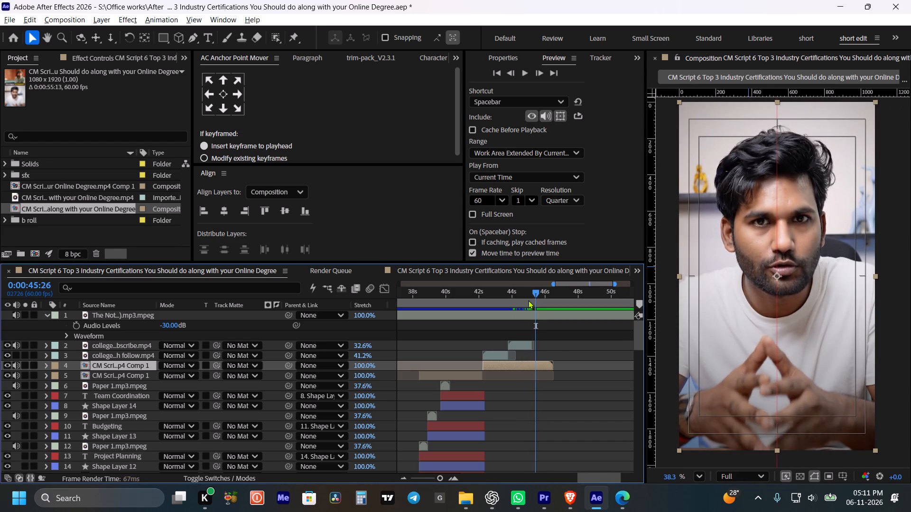
{"action": "key", "text": "ctrl+Right"}
{"action": "key", "text": "ctrl+Right"}
{"action": "key", "text": "ctrl+Right"}
{"action": "key", "text": "ctrl+Right"}
{"action": "key", "text": "ctrl+Left"}
{"action": "key", "text": "ctrl+Left"}
{"action": "key", "text": "ctrl+Right"}
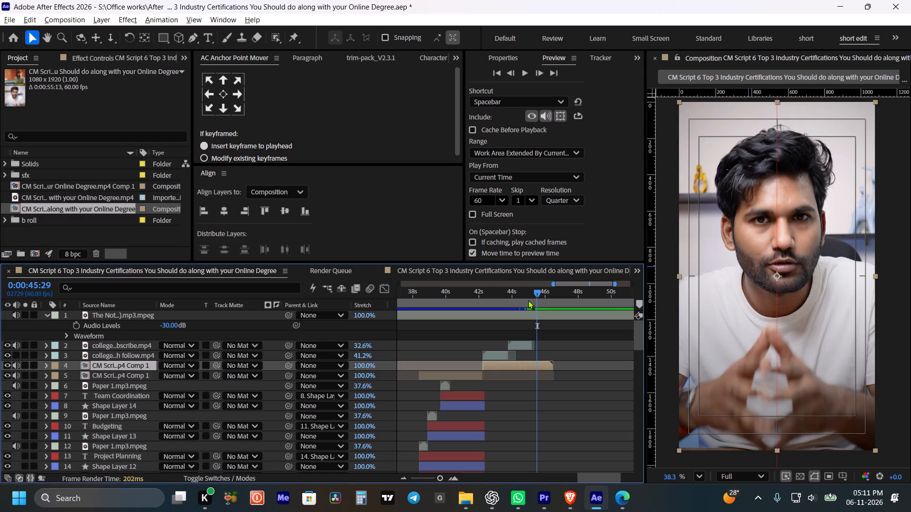
{"action": "key", "text": "ctrl+Left"}
{"action": "key", "text": "n"}
{"action": "key", "text": "ctrl+s"}
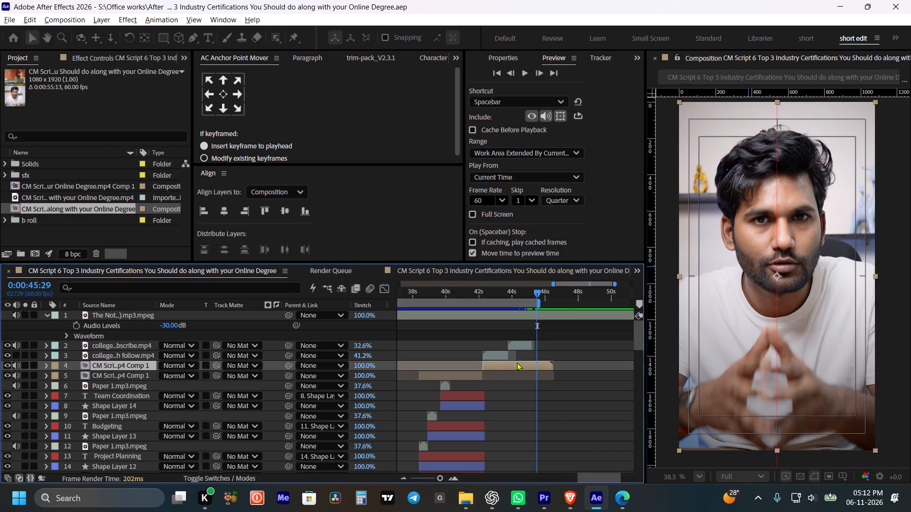
Time-stretch the college subscribe layer to 40.6% so it reaches the work area's end, preview it and save the project.
{"action": "left_click", "coordinate": [533, 344]}
{"action": "left_click_drag", "start_coordinate": [535, 345], "coordinate": [539, 347], "text": "alt"}
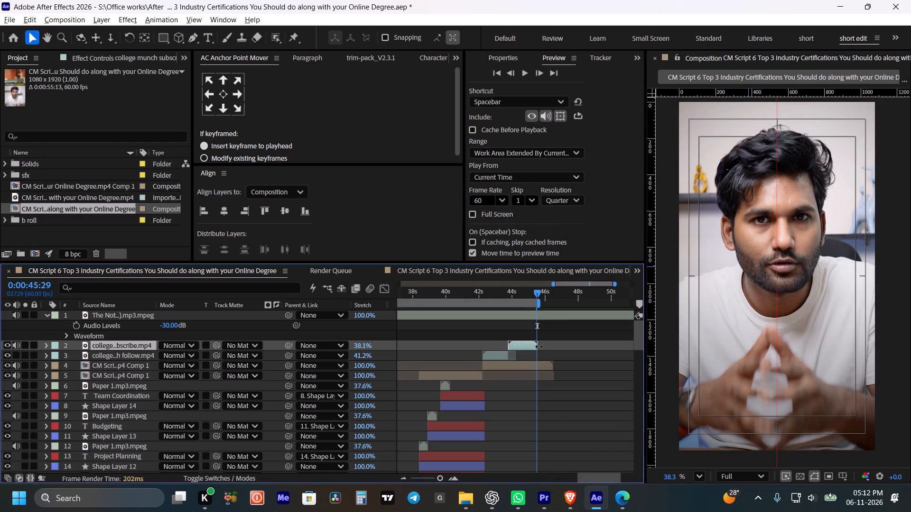
{"action": "left_click_drag", "start_coordinate": [539, 347], "coordinate": [541, 347], "text": "alt"}
{"action": "left_click_drag", "start_coordinate": [524, 291], "coordinate": [515, 290]}
{"action": "key", "text": "space"}
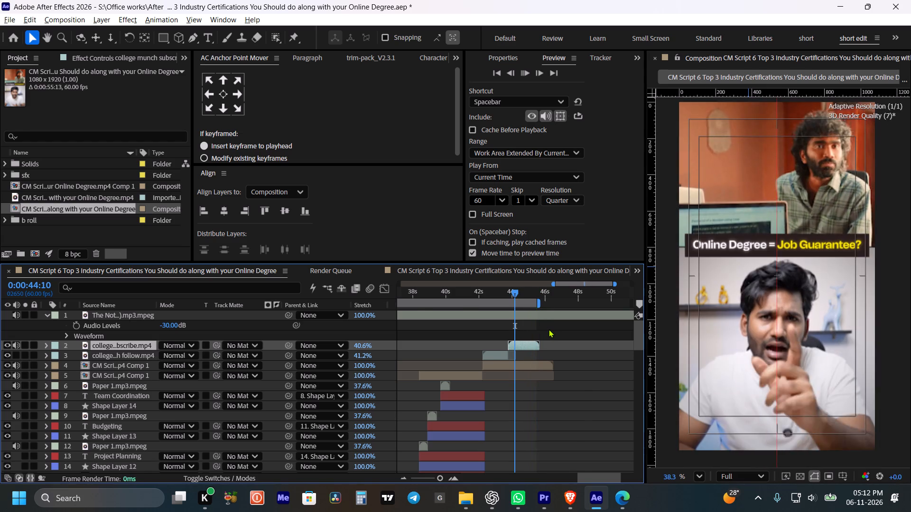
{"action": "scroll", "coordinate": [548, 329], "scroll_direction": "down", "scroll_amount": 3, "text": "alt"}
{"action": "left_click", "coordinate": [560, 329]}
{"action": "key", "text": "space"}
{"action": "key", "text": "ctrl+s"}
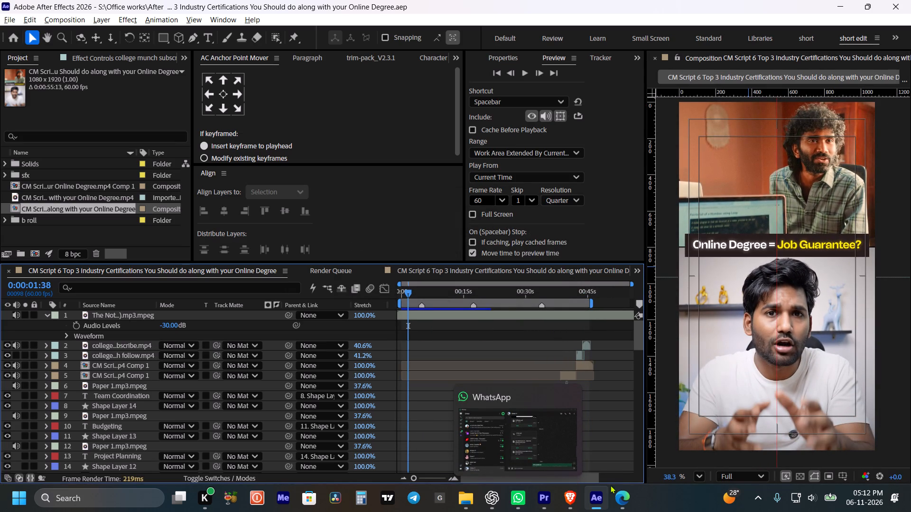
Switch to Kalakar in the browser and download the rendered green-screen captions video.
{"action": "left_click", "coordinate": [575, 495]}
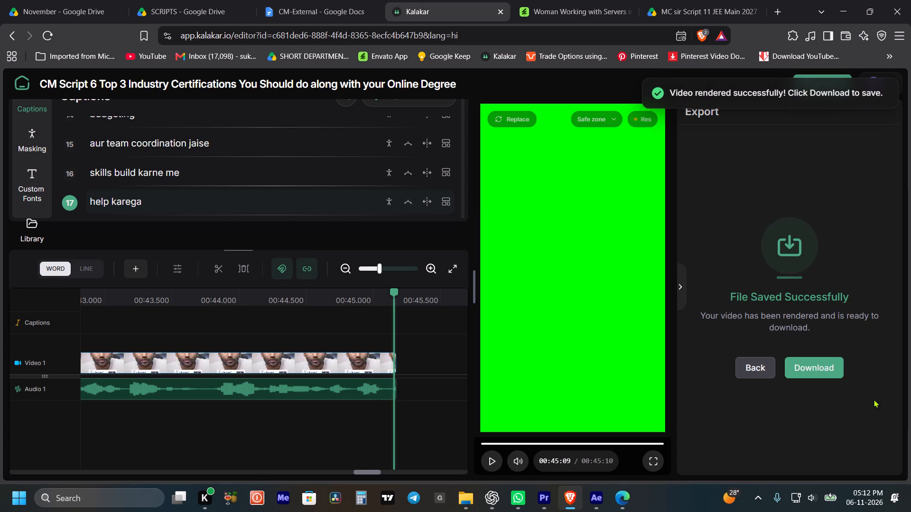
{"action": "left_click", "coordinate": [837, 367]}
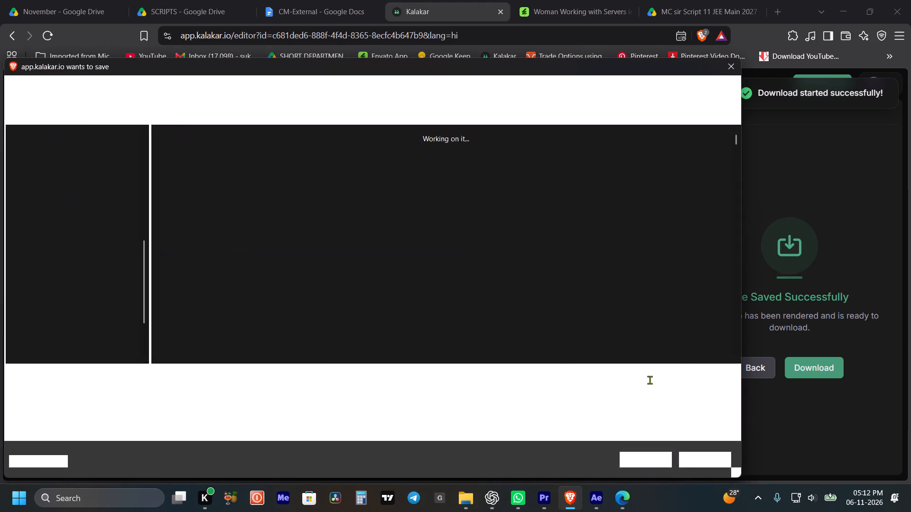
{"action": "key", "text": "ctrl+c"}
{"action": "key", "text": "ctrl+c"}
{"action": "left_click", "coordinate": [648, 468]}
{"action": "left_click", "coordinate": [653, 462]}
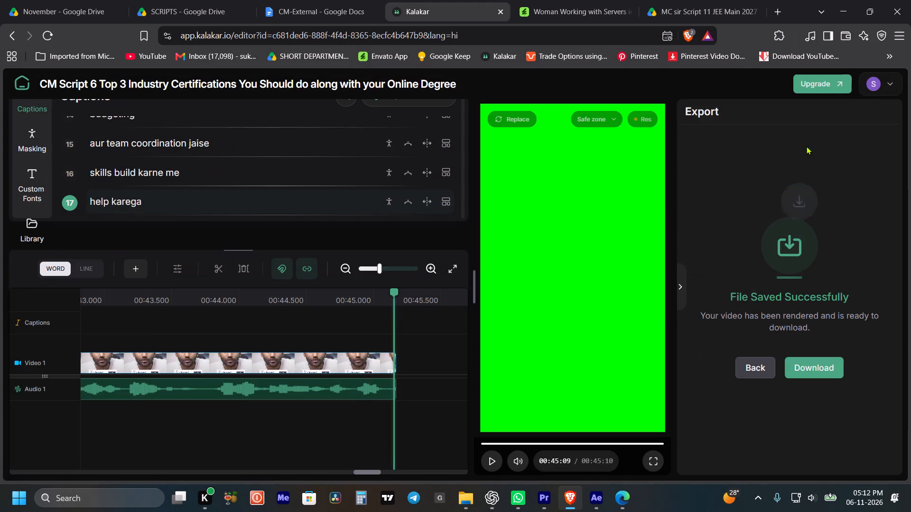
Import the downloaded captions video into the After Effects project.
{"action": "left_click_drag", "start_coordinate": [678, 68], "coordinate": [237, 192]}
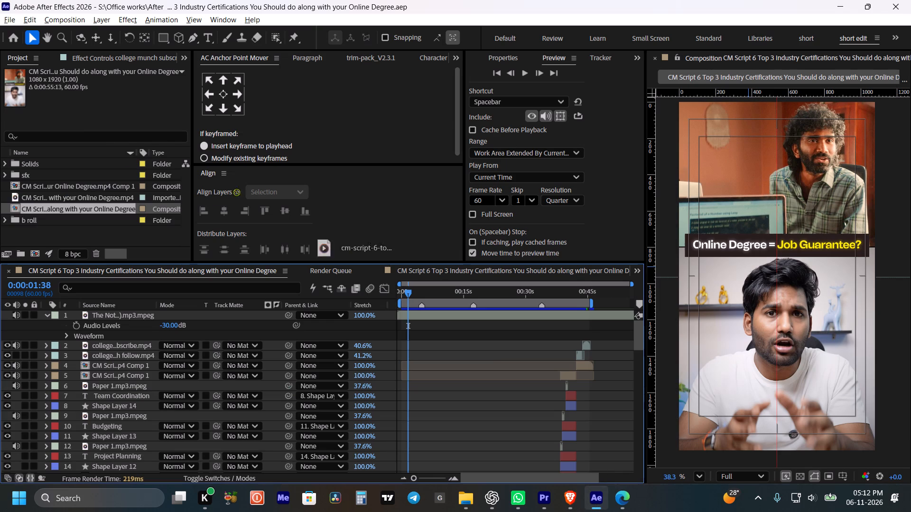
{"action": "left_click_drag", "start_coordinate": [237, 192], "coordinate": [32, 231]}
Add the captions video as the top layer of the main composition, starting at 0:00:00:00.
{"action": "scroll", "coordinate": [476, 337], "scroll_direction": "down", "scroll_amount": 6, "text": "alt"}
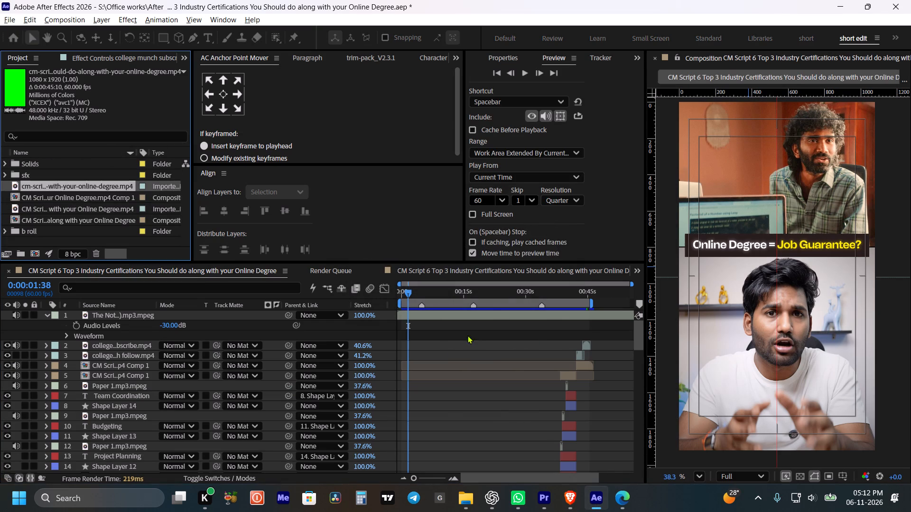
{"action": "left_click_drag", "start_coordinate": [403, 293], "coordinate": [394, 292]}
{"action": "scroll", "coordinate": [420, 343], "scroll_direction": "up", "scroll_amount": 4}
{"action": "left_click", "coordinate": [416, 315]}
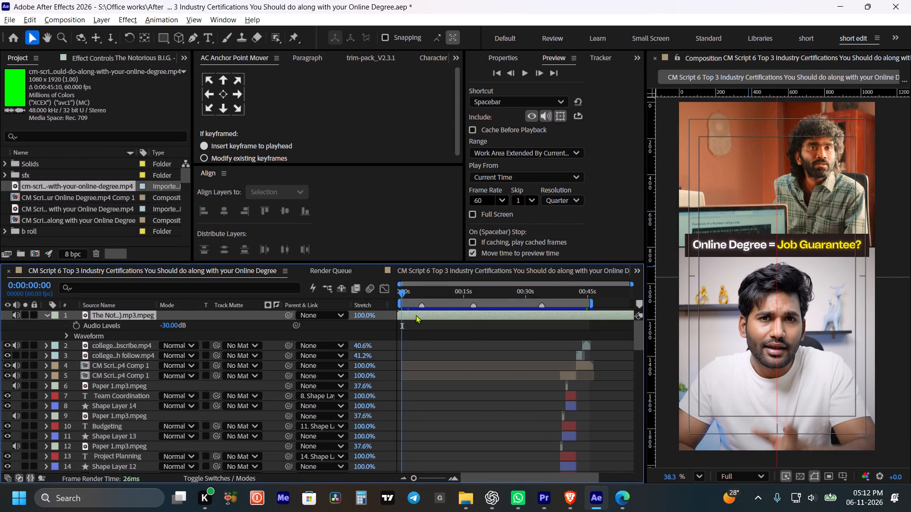
{"action": "key", "text": "m"}
{"action": "left_click_drag", "start_coordinate": [46, 185], "coordinate": [416, 311]}
{"action": "left_click_drag", "start_coordinate": [409, 288], "coordinate": [393, 286], "text": "shift"}
{"action": "key", "text": "bracketleft"}
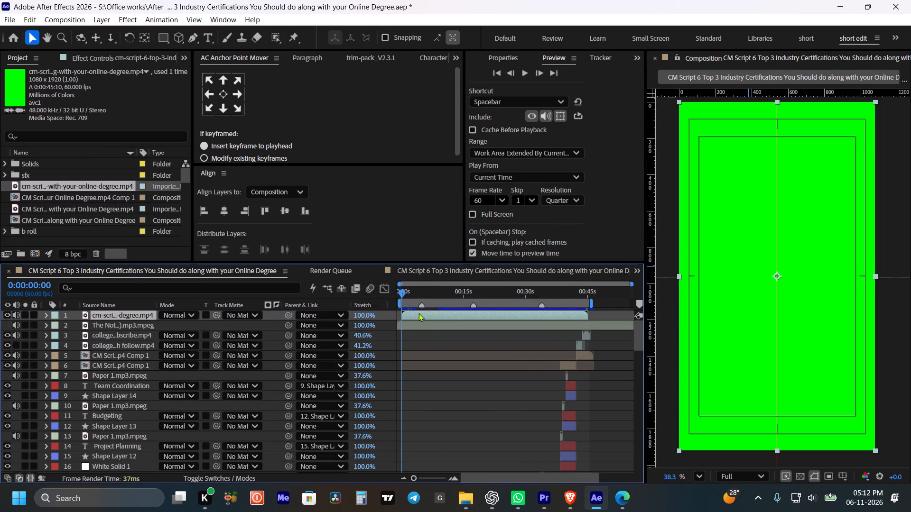
Apply Keylight (1.2) to the captions layer and sample its green background as the Screen Colour.
{"action": "key", "text": "ctrl+space"}
{"action": "type", "text": "ke"}
{"action": "key", "text": "y"}
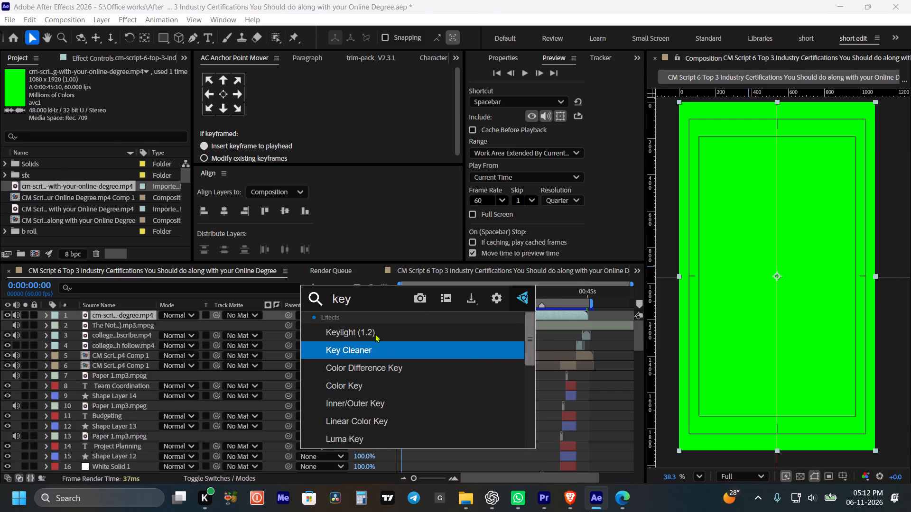
{"action": "left_click", "coordinate": [375, 334]}
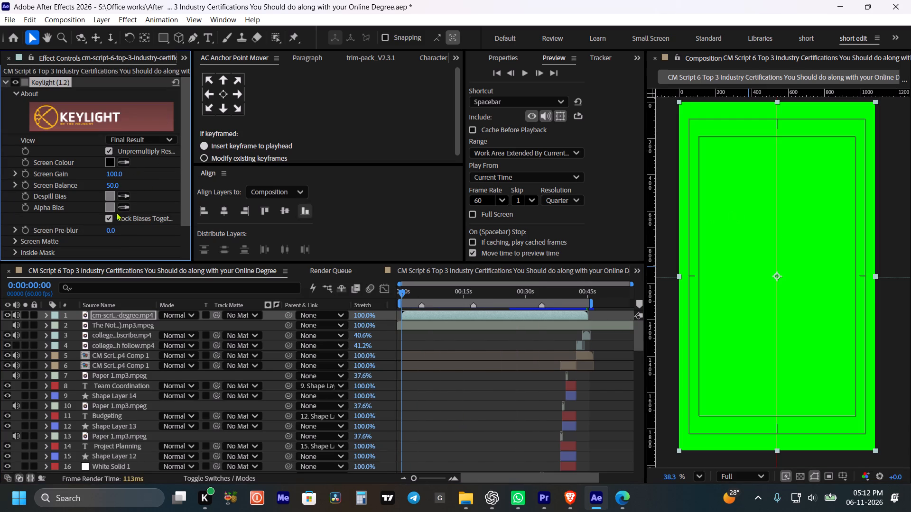
{"action": "left_click", "coordinate": [127, 162]}
{"action": "left_click", "coordinate": [746, 215]}
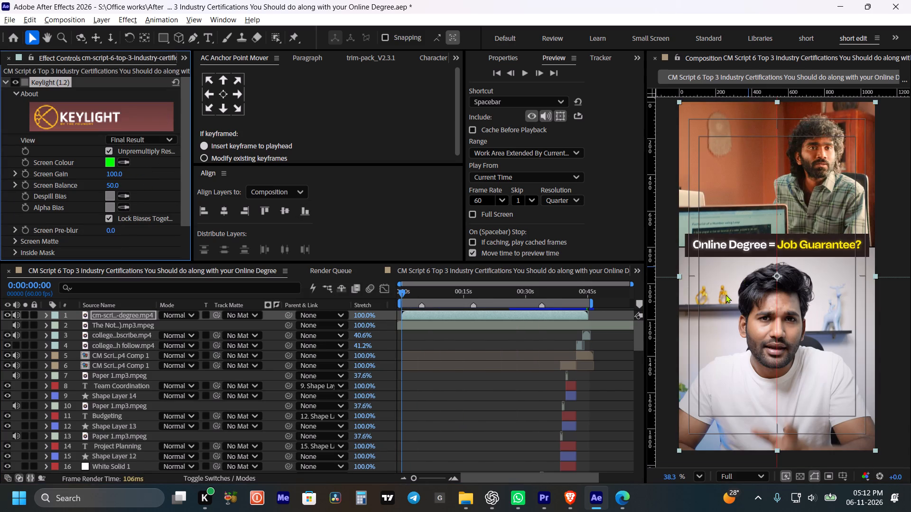
{"action": "key", "text": "v"}
Mute the captions layer's audio while previewing the composition from the start.
{"action": "key", "text": "space"}
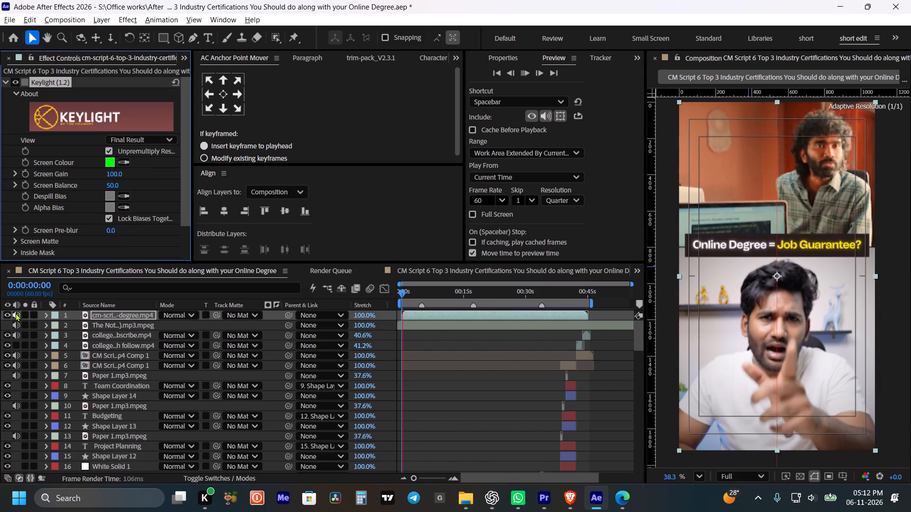
{"action": "left_click", "coordinate": [15, 313]}
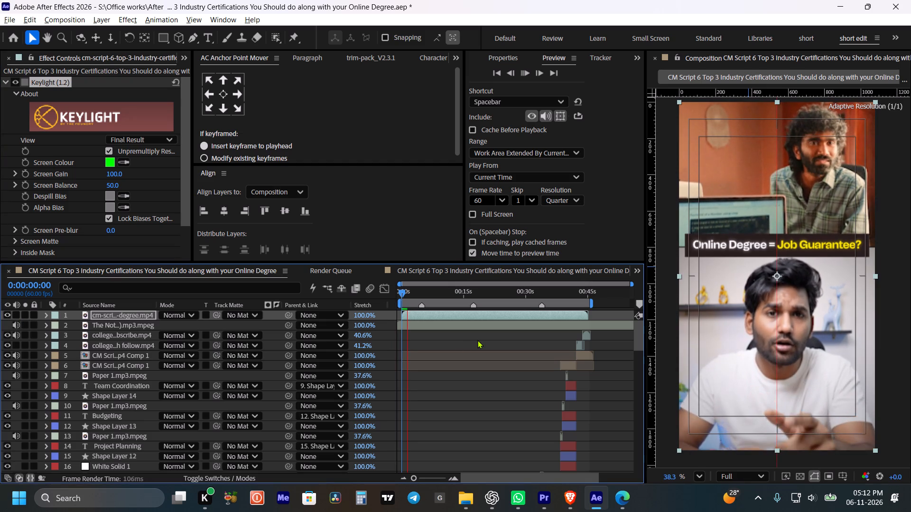
{"action": "scroll", "coordinate": [434, 335], "scroll_direction": "down", "scroll_amount": 11}
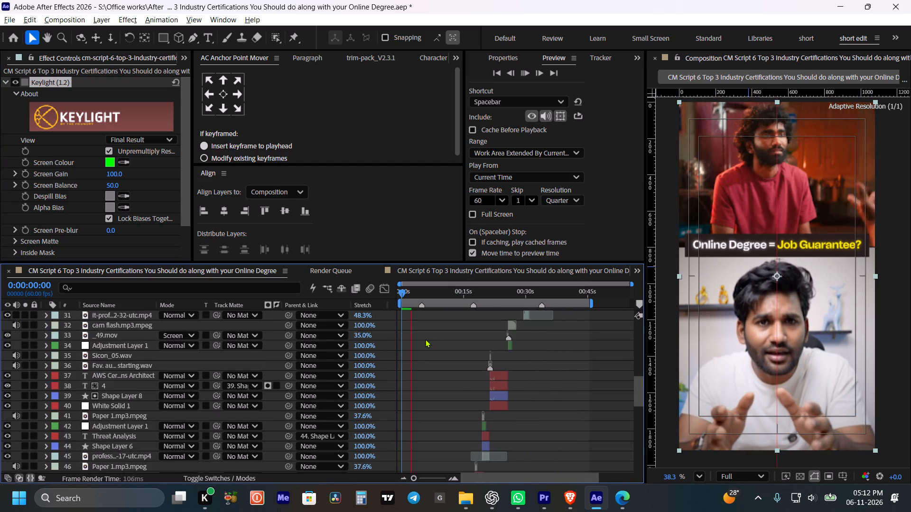
Preview the composition from the start to about 0:00:08:44, checking the keyed captions against the footage.
{"action": "scroll", "coordinate": [425, 339], "scroll_direction": "down", "scroll_amount": 14}
{"action": "scroll", "coordinate": [421, 342], "scroll_direction": "down", "scroll_amount": 7}
{"action": "scroll", "coordinate": [421, 342], "scroll_direction": "up", "scroll_amount": 11}
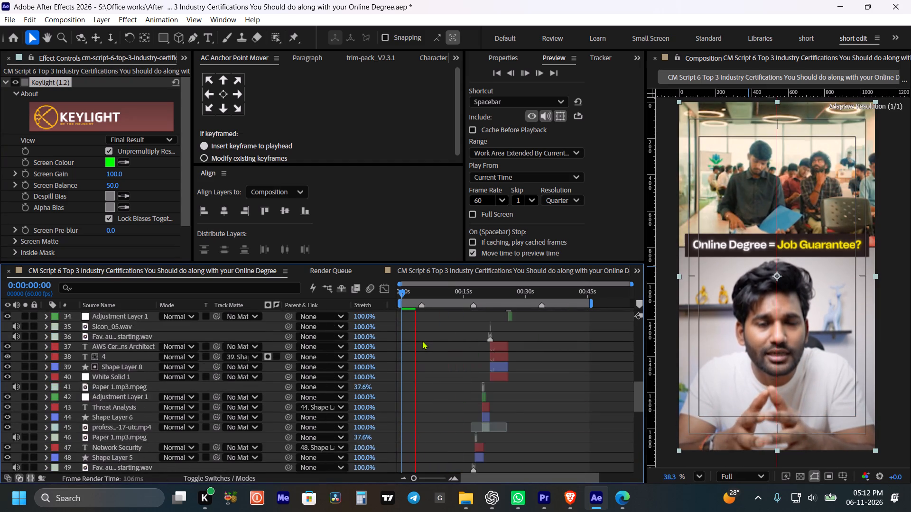
{"action": "scroll", "coordinate": [425, 340], "scroll_direction": "up", "scroll_amount": 20}
{"action": "left_click", "coordinate": [434, 334]}
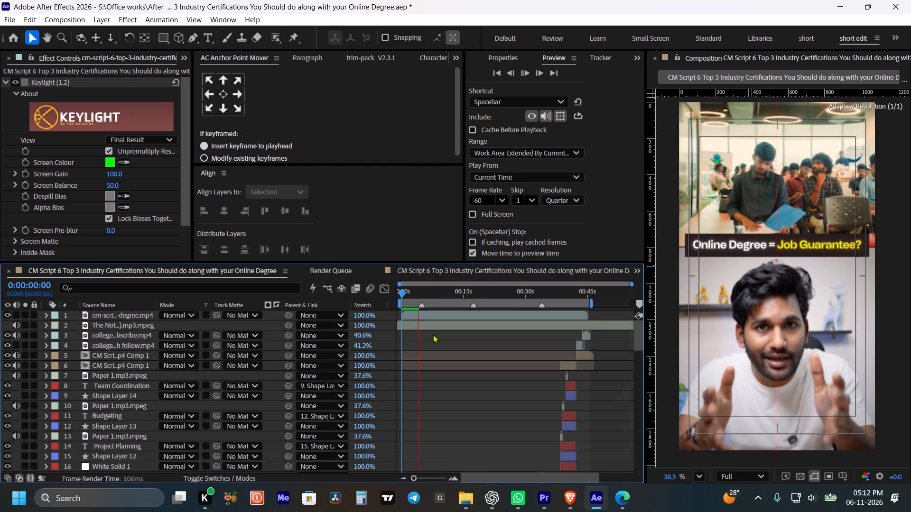
{"action": "scroll", "coordinate": [433, 334], "scroll_direction": "up", "scroll_amount": 2, "text": "alt"}
{"action": "key", "text": "space"}
{"action": "key", "text": "space"}
{"action": "key", "text": "space"}
{"action": "left_click_drag", "start_coordinate": [450, 340], "coordinate": [511, 344]}
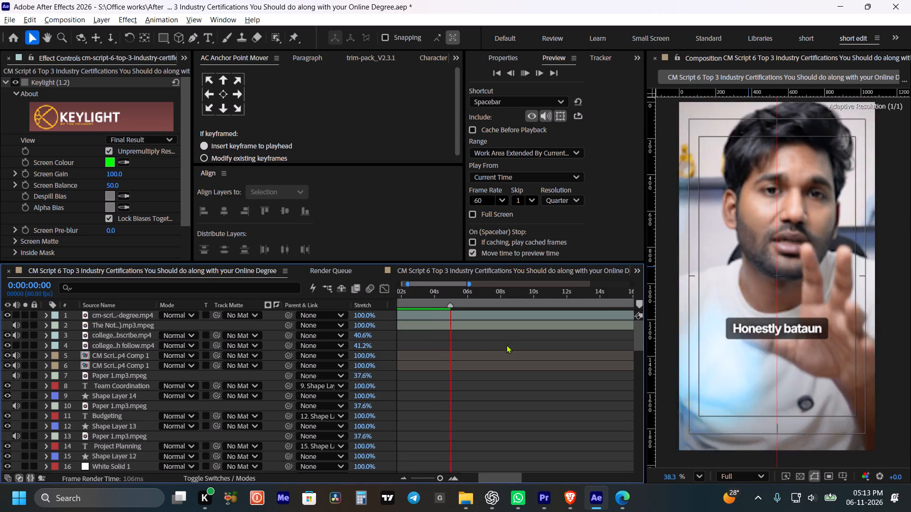
{"action": "key", "text": "space"}
{"action": "key", "text": "space"}
{"action": "scroll", "coordinate": [497, 342], "scroll_direction": "down", "scroll_amount": 4}
{"action": "scroll", "coordinate": [452, 328], "scroll_direction": "down", "scroll_amount": 5, "text": "alt"}
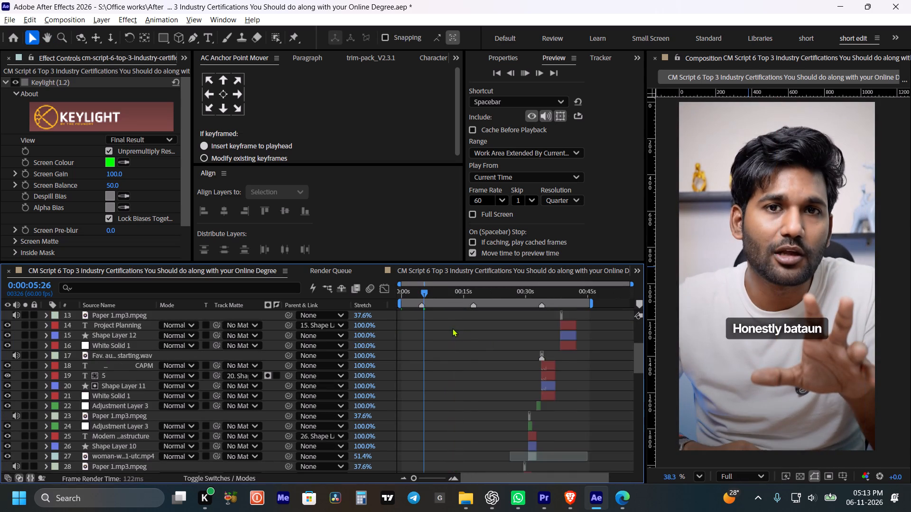
{"action": "scroll", "coordinate": [460, 330], "scroll_direction": "up", "scroll_amount": 5}
{"action": "scroll", "coordinate": [462, 330], "scroll_direction": "down", "scroll_amount": 4}
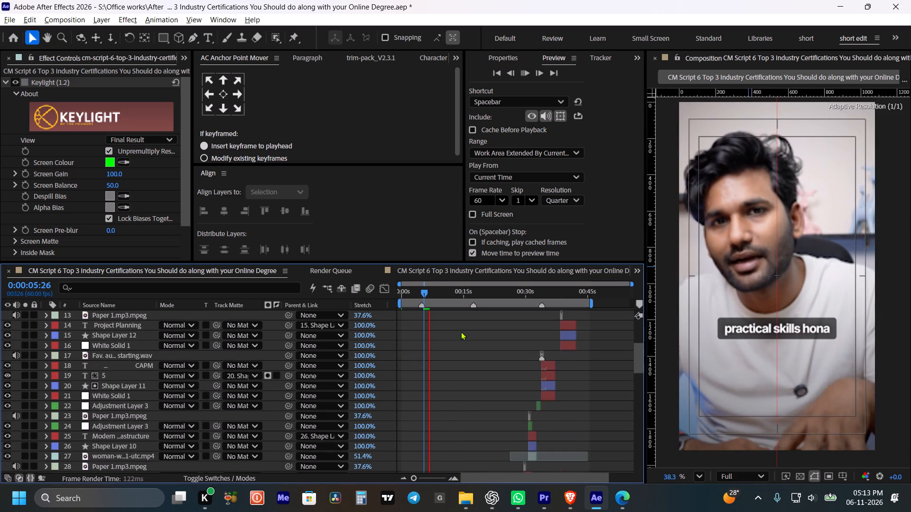
{"action": "scroll", "coordinate": [460, 332], "scroll_direction": "up", "scroll_amount": 9}
{"action": "key", "text": "space"}
{"action": "scroll", "coordinate": [456, 330], "scroll_direction": "up", "scroll_amount": 8}
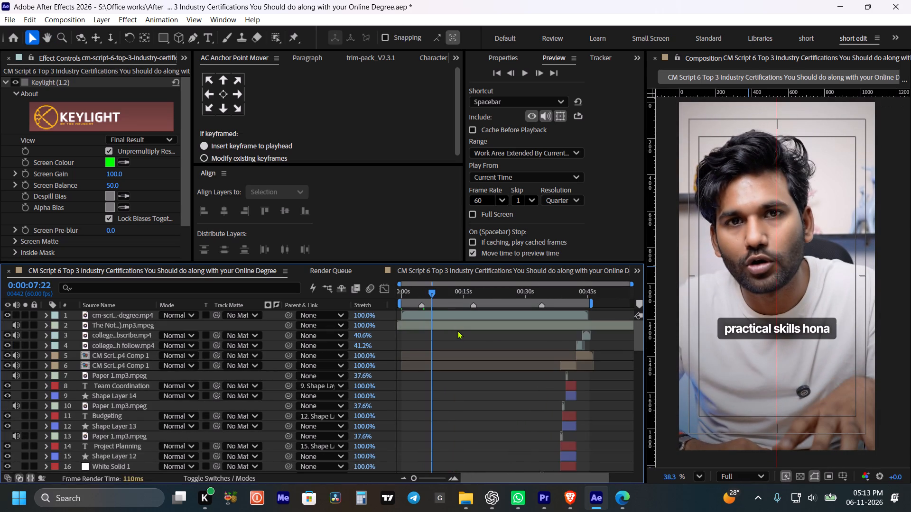
{"action": "scroll", "coordinate": [457, 330], "scroll_direction": "up", "scroll_amount": 2}
{"action": "key", "text": "space"}
{"action": "scroll", "coordinate": [459, 331], "scroll_direction": "up", "scroll_amount": 6}
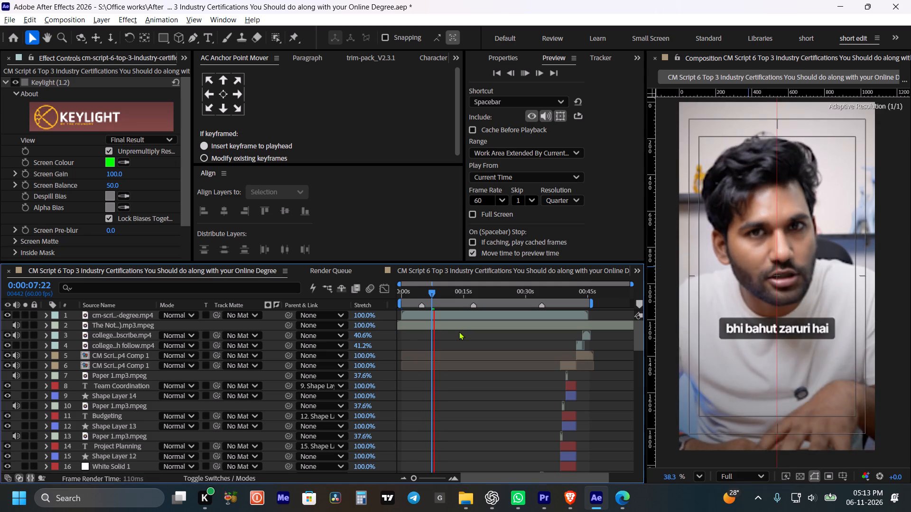
{"action": "key", "text": "space"}
{"action": "scroll", "coordinate": [459, 331], "scroll_direction": "down", "scroll_amount": 5}
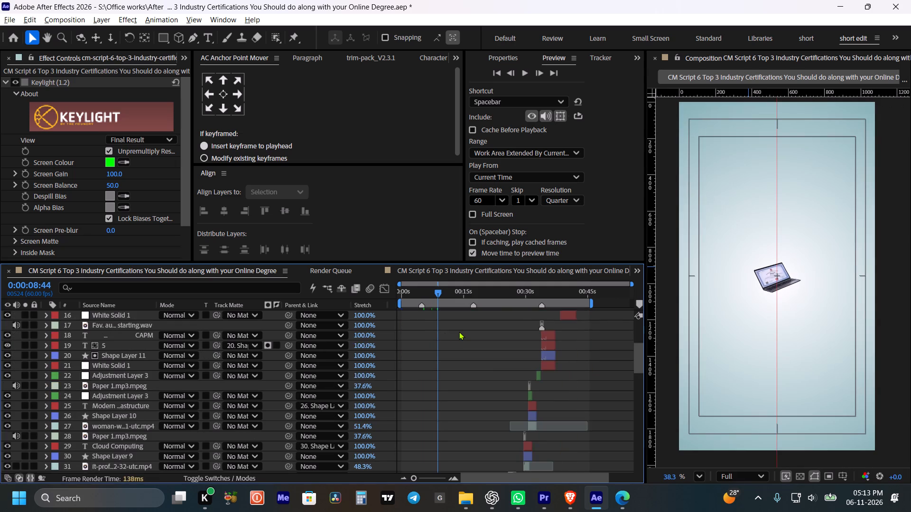
{"action": "scroll", "coordinate": [442, 332], "scroll_direction": "up", "scroll_amount": 19}
Replay the transition from the speaker to the laptop scene from about 0:00:07:30 and examine the caption there.
{"action": "left_click_drag", "start_coordinate": [418, 295], "coordinate": [409, 293]}
{"action": "key", "text": "space"}
{"action": "key", "text": "space"}
{"action": "key", "text": "space"}
{"action": "key", "text": "space"}
{"action": "key", "text": "space"}
{"action": "key", "text": "space"}
{"action": "key", "text": "space"}
{"action": "key", "text": "space"}
{"action": "key", "text": "space"}
{"action": "key", "text": "space"}
{"action": "key", "text": "space"}
{"action": "key", "text": "space"}
{"action": "left_click_drag", "start_coordinate": [420, 339], "coordinate": [466, 349]}
{"action": "left_click_drag", "start_coordinate": [451, 292], "coordinate": [446, 292]}
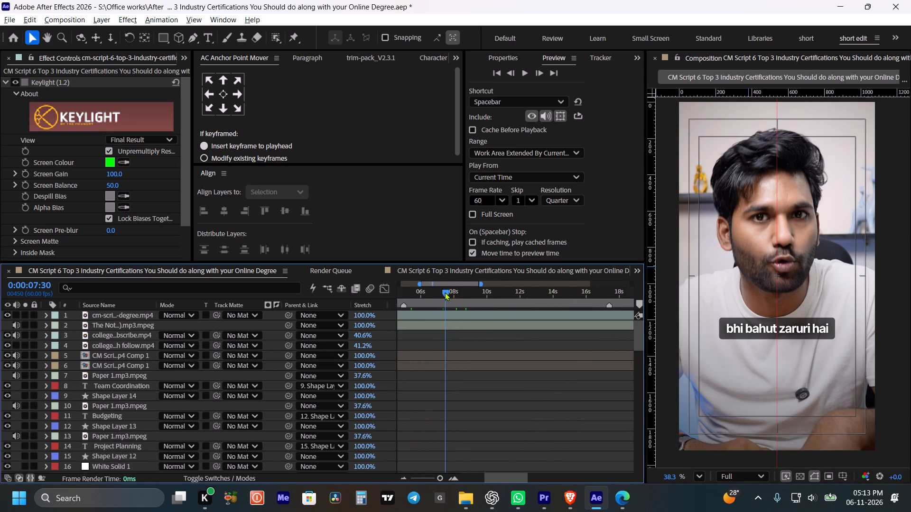
{"action": "key", "text": "space"}
{"action": "key", "text": "space"}
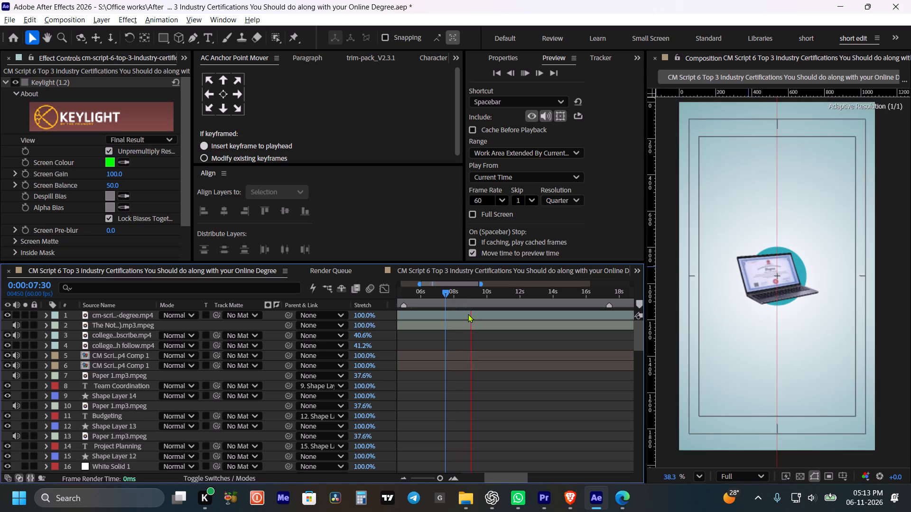
Split the captions layer at 0:00:08:38, on the last speaker frame before the laptop scene.
{"action": "left_click_drag", "start_coordinate": [469, 291], "coordinate": [462, 290]}
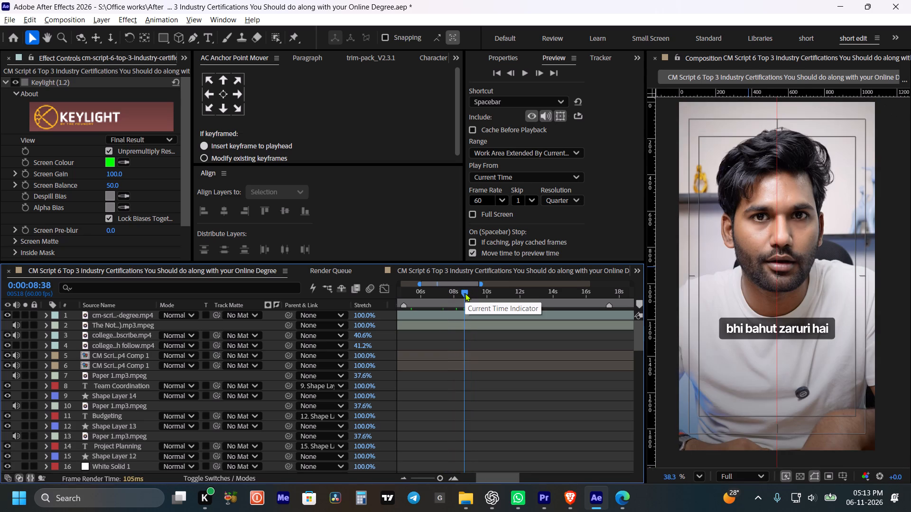
{"action": "key", "text": "ctrl+Right"}
{"action": "key", "text": "ctrl+Right"}
{"action": "key", "text": "ctrl+Right"}
{"action": "key", "text": "ctrl+Right"}
{"action": "key", "text": "ctrl+Left"}
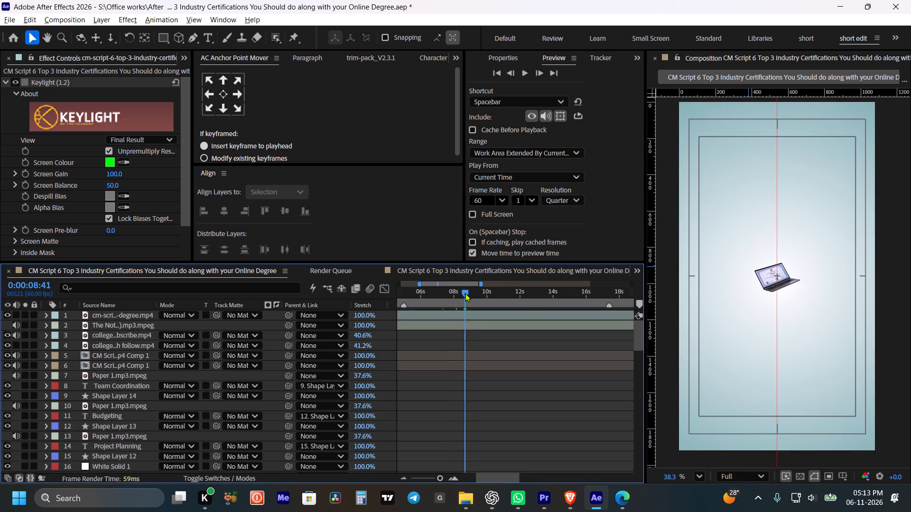
{"action": "key", "text": "ctrl+Left"}
{"action": "key", "text": "ctrl+Left"}
{"action": "key", "text": "ctrl+Left"}
{"action": "key", "text": "ctrl+Right"}
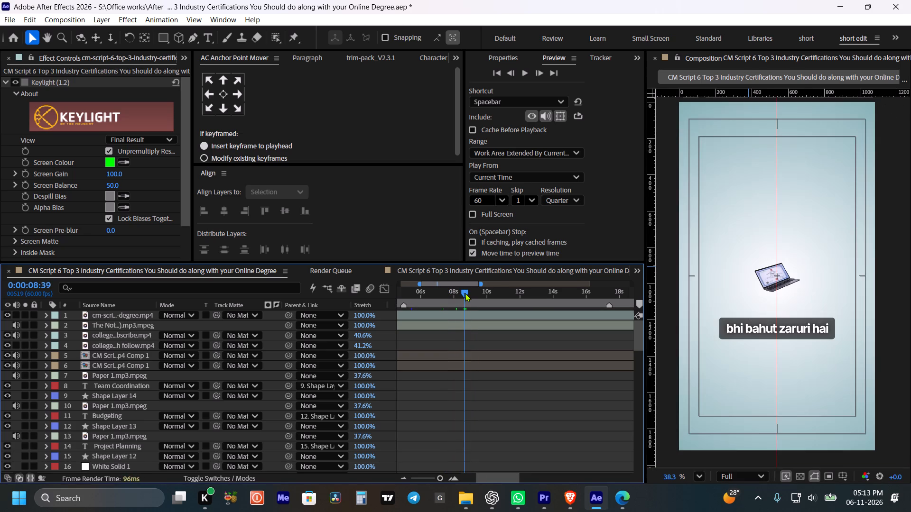
{"action": "key", "text": "ctrl+Left"}
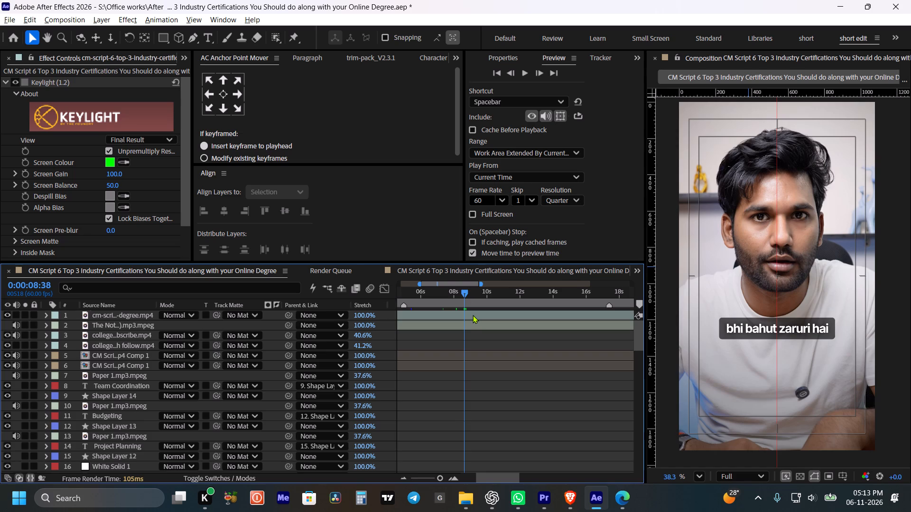
{"action": "left_click", "coordinate": [473, 315]}
{"action": "key", "text": "ctrl+shift+d"}
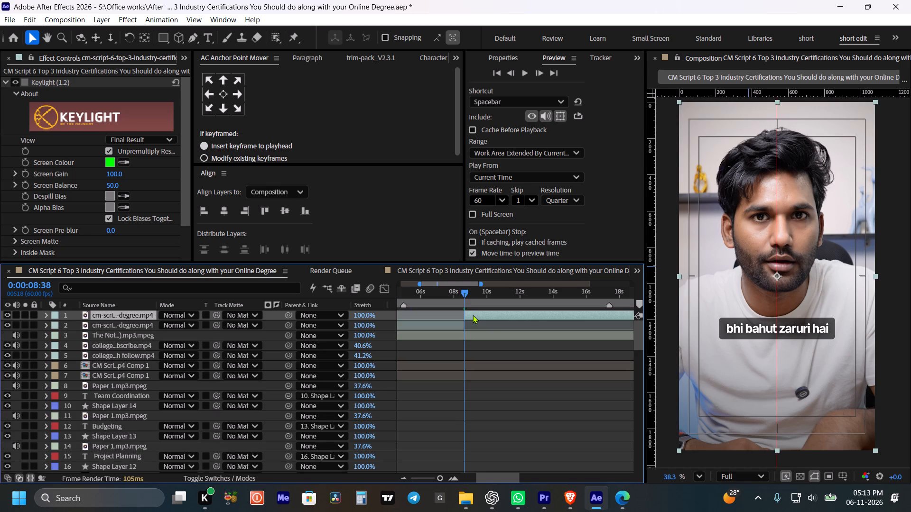
Trim the start of the second captions segment to 0:00:08:44.
{"action": "key", "text": "ctrl+Right"}
{"action": "key", "text": "ctrl+Right"}
{"action": "key", "text": "ctrl+Right"}
{"action": "key", "text": "ctrl+Right"}
{"action": "key", "text": "ctrl+Right"}
{"action": "key", "text": "ctrl+Right"}
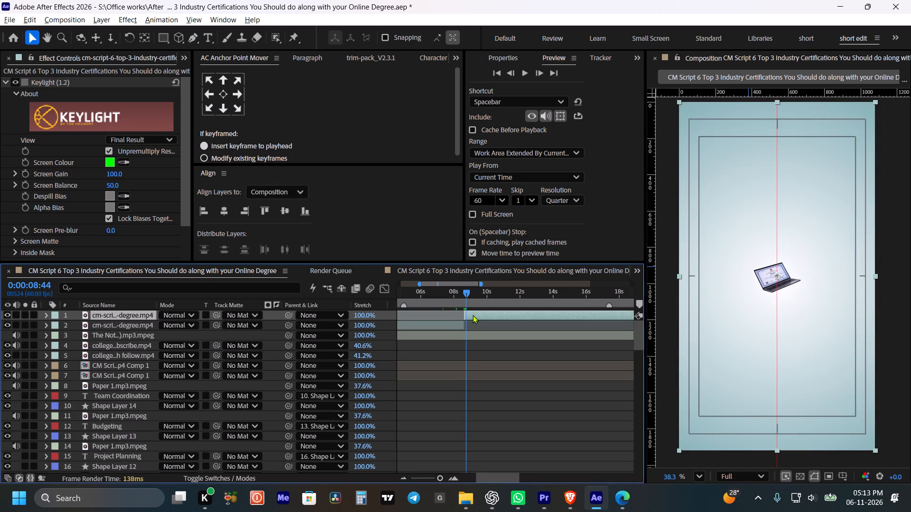
{"action": "key", "text": "alt+bracketleft"}
Save the project.
{"action": "scroll", "coordinate": [476, 319], "scroll_direction": "up", "scroll_amount": 2, "text": "alt"}
{"action": "key", "text": "ctrl+s"}
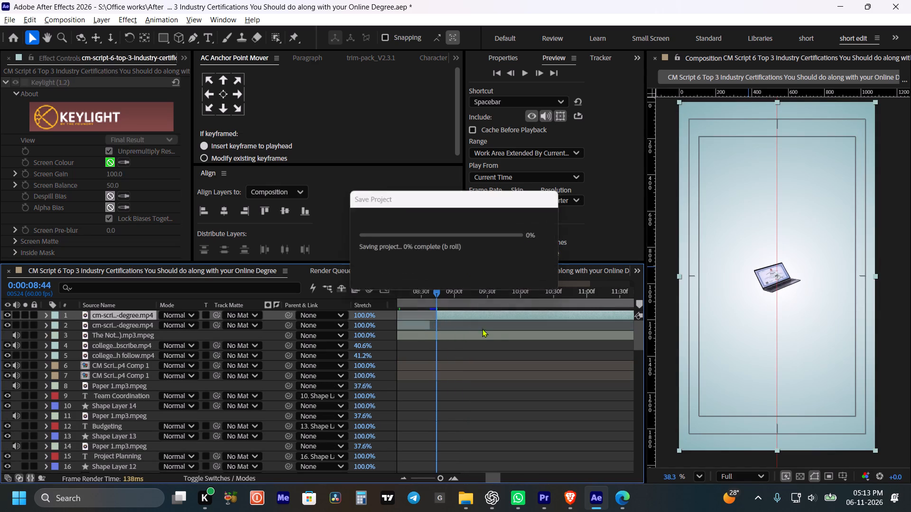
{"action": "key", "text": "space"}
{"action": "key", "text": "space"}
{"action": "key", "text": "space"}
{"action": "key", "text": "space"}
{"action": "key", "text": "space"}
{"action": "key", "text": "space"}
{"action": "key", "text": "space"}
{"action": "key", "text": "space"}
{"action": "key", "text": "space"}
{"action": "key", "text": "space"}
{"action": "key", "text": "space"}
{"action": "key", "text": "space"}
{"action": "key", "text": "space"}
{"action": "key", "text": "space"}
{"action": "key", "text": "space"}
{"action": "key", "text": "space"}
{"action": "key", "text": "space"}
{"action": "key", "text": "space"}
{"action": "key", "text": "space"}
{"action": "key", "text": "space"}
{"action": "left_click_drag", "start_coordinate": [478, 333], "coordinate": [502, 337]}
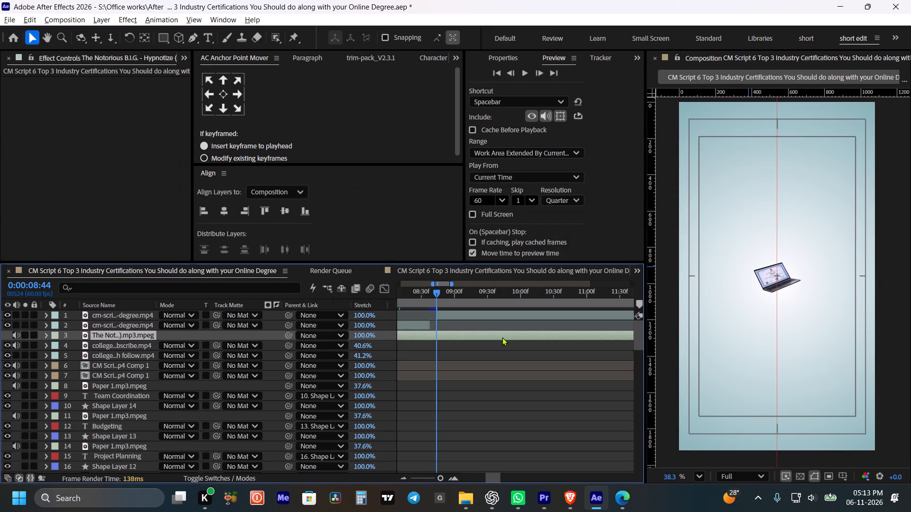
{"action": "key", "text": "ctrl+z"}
Play and step frame by frame through the captions cut from 0:00:08:14 into the laptop scene.
{"action": "key", "text": "space"}
{"action": "left_click_drag", "start_coordinate": [451, 351], "coordinate": [520, 354]}
{"action": "left_click_drag", "start_coordinate": [480, 284], "coordinate": [475, 286]}
{"action": "left_click", "coordinate": [474, 289]}
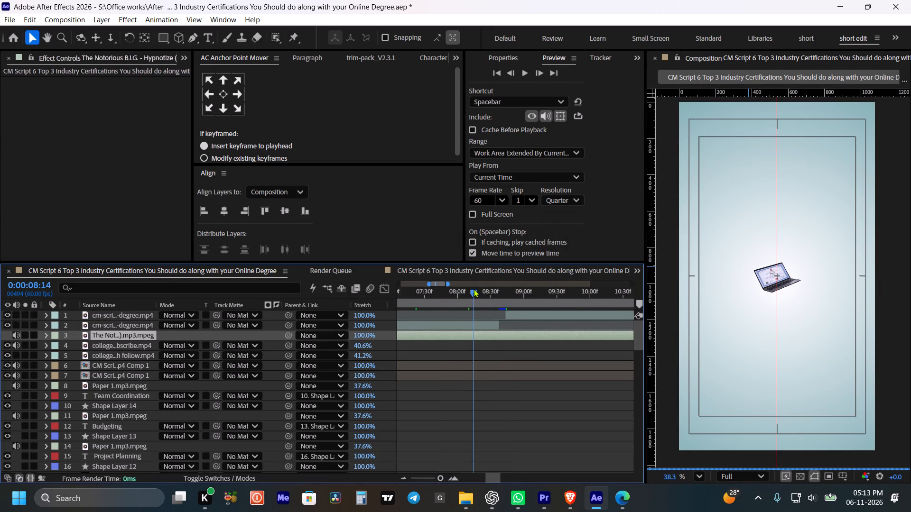
{"action": "key", "text": "space"}
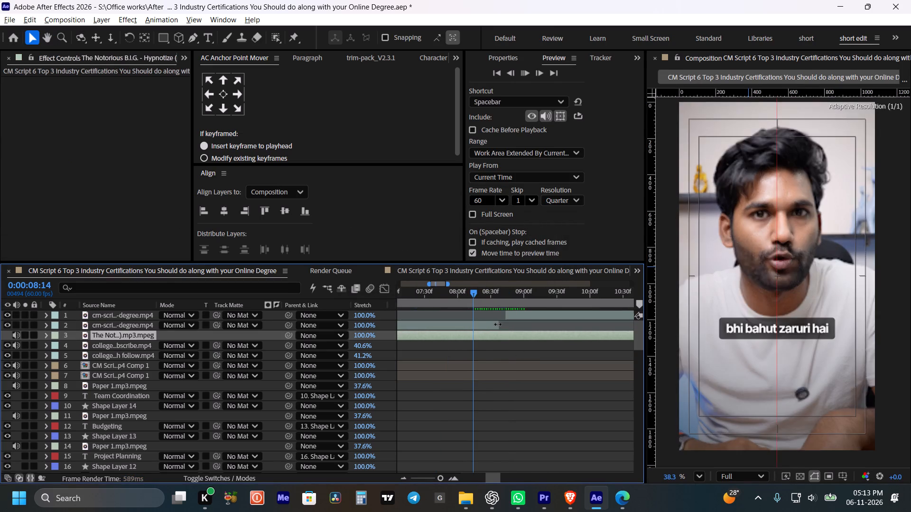
{"action": "key", "text": "space"}
{"action": "left_click", "coordinate": [504, 289], "text": "shift"}
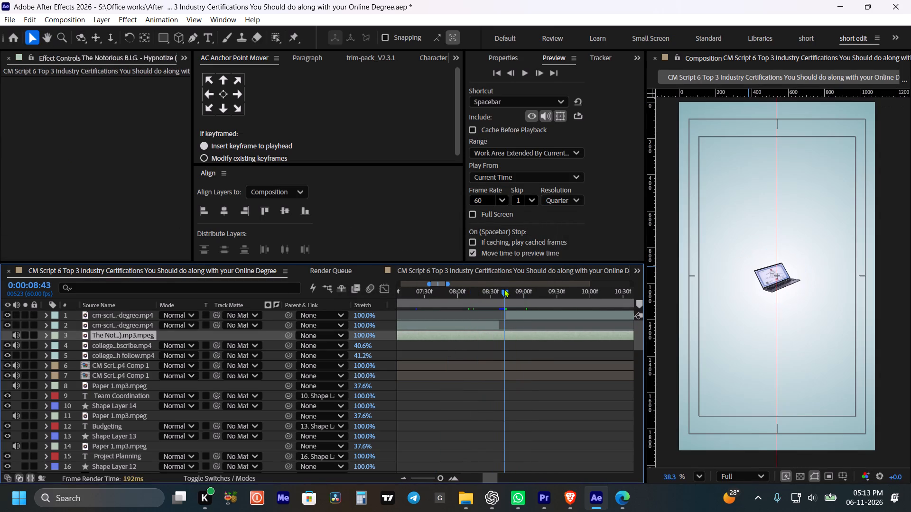
{"action": "key", "text": "ctrl+Left"}
{"action": "key", "text": "ctrl+Left"}
{"action": "key", "text": "ctrl+Left"}
{"action": "key", "text": "ctrl+Left"}
{"action": "key", "text": "ctrl+Left"}
{"action": "key", "text": "ctrl+Left"}
{"action": "key", "text": "ctrl+Left"}
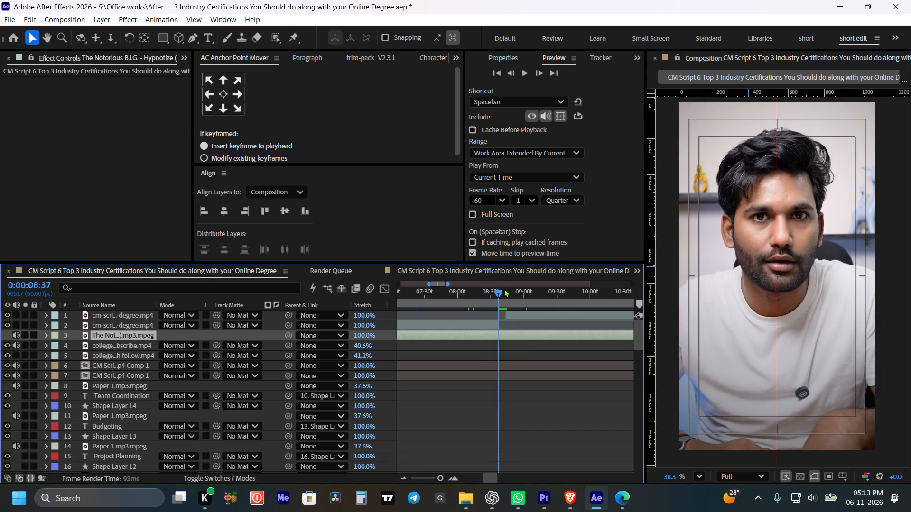
{"action": "key", "text": "ctrl+Left"}
{"action": "key", "text": "ctrl+Left"}
{"action": "key", "text": "ctrl+Right"}
{"action": "key", "text": "ctrl+Right"}
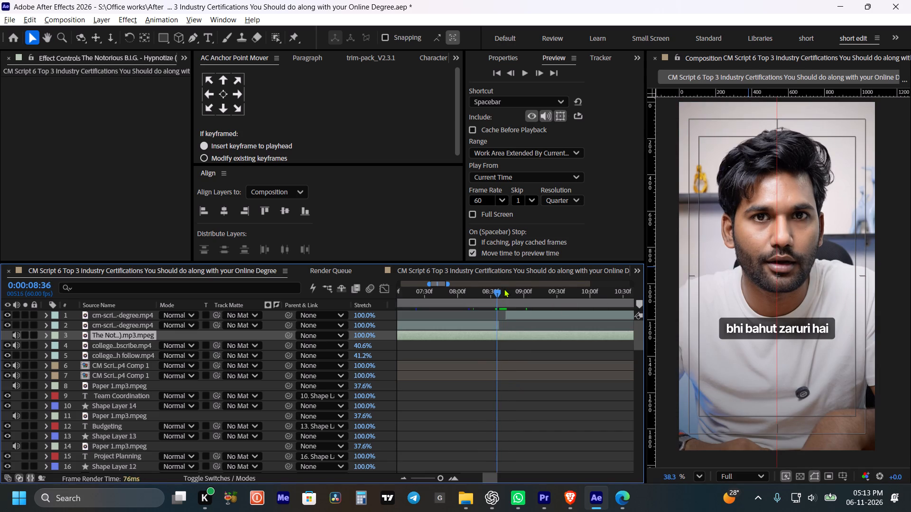
{"action": "key", "text": "ctrl+Right"}
{"action": "key", "text": "ctrl+Right"}
{"action": "key", "text": "ctrl+Right"}
{"action": "key", "text": "ctrl+Right"}
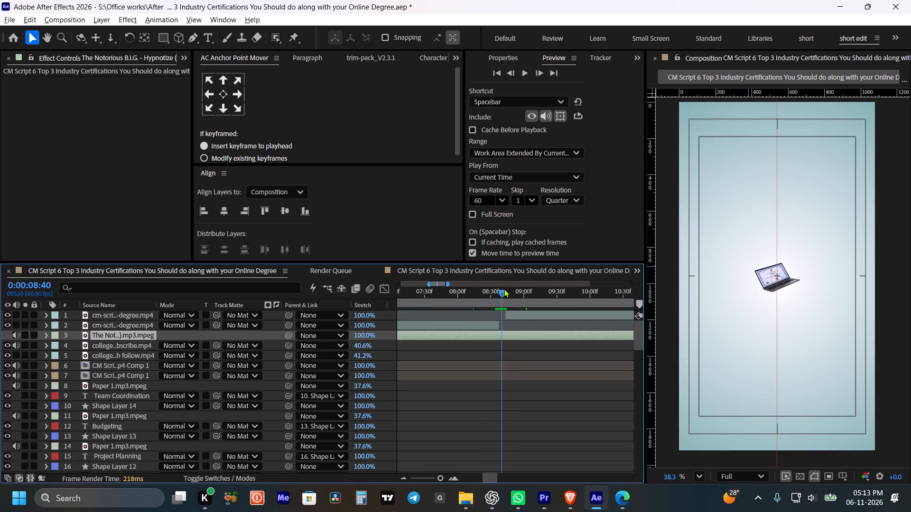
{"action": "key", "text": "space"}
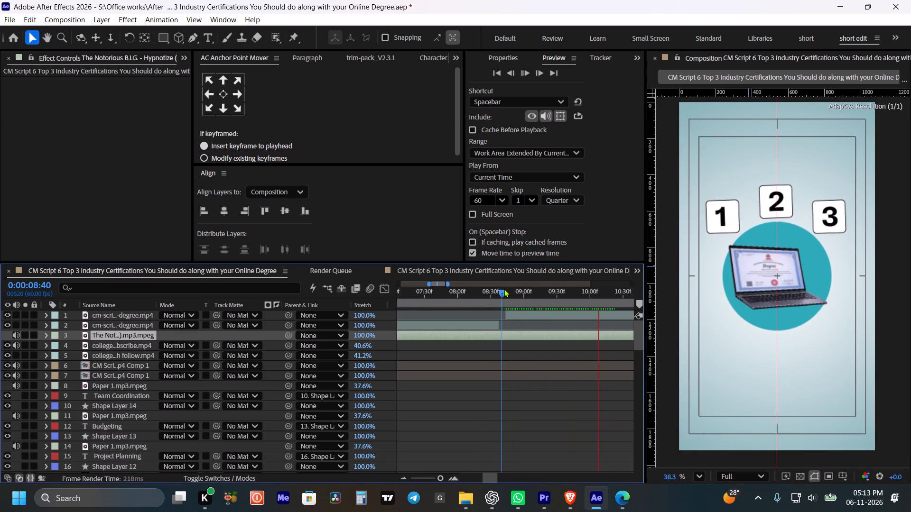
{"action": "scroll", "coordinate": [498, 288], "scroll_direction": "down", "scroll_amount": 5, "text": "alt"}
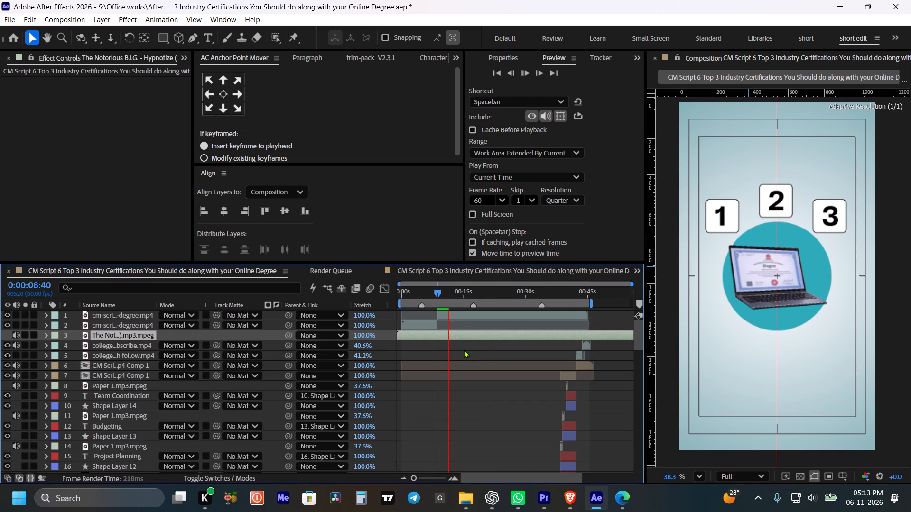
{"action": "key", "text": "space"}
Scrub through the laptop and CompTIA Security+ title scenes to 0:00:16:17, examining the captions.
{"action": "scroll", "coordinate": [453, 347], "scroll_direction": "down", "scroll_amount": 20}
{"action": "scroll", "coordinate": [453, 347], "scroll_direction": "down", "scroll_amount": 2}
{"action": "scroll", "coordinate": [448, 363], "scroll_direction": "up", "scroll_amount": 2, "text": "alt"}
{"action": "key", "text": "space"}
{"action": "key", "text": "space"}
{"action": "left_click_drag", "start_coordinate": [533, 340], "coordinate": [528, 445]}
{"action": "left_click_drag", "start_coordinate": [455, 293], "coordinate": [482, 301]}
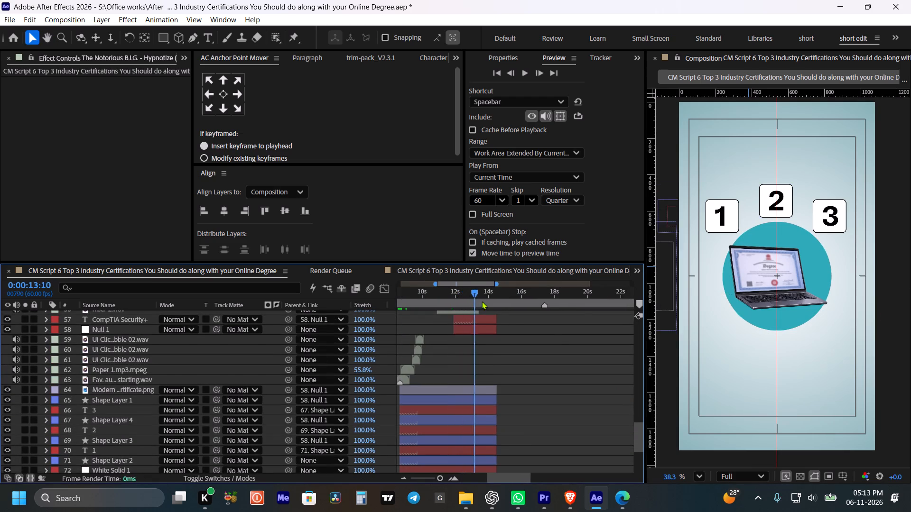
{"action": "left_click_drag", "start_coordinate": [482, 301], "coordinate": [483, 301]}
{"action": "scroll", "coordinate": [483, 310], "scroll_direction": "up", "scroll_amount": 3}
{"action": "key", "text": "space"}
{"action": "key", "text": "space"}
{"action": "key", "text": "space"}
{"action": "key", "text": "space"}
{"action": "key", "text": "space"}
{"action": "key", "text": "space"}
{"action": "key", "text": "space"}
{"action": "key", "text": "space"}
{"action": "left_click_drag", "start_coordinate": [496, 348], "coordinate": [483, 344]}
{"action": "left_click_drag", "start_coordinate": [475, 290], "coordinate": [485, 296]}
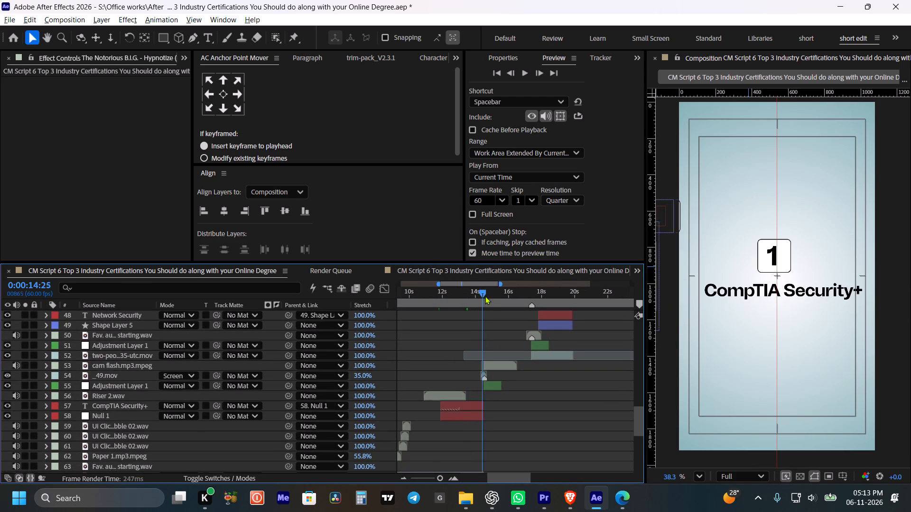
{"action": "left_click_drag", "start_coordinate": [485, 296], "coordinate": [513, 307]}
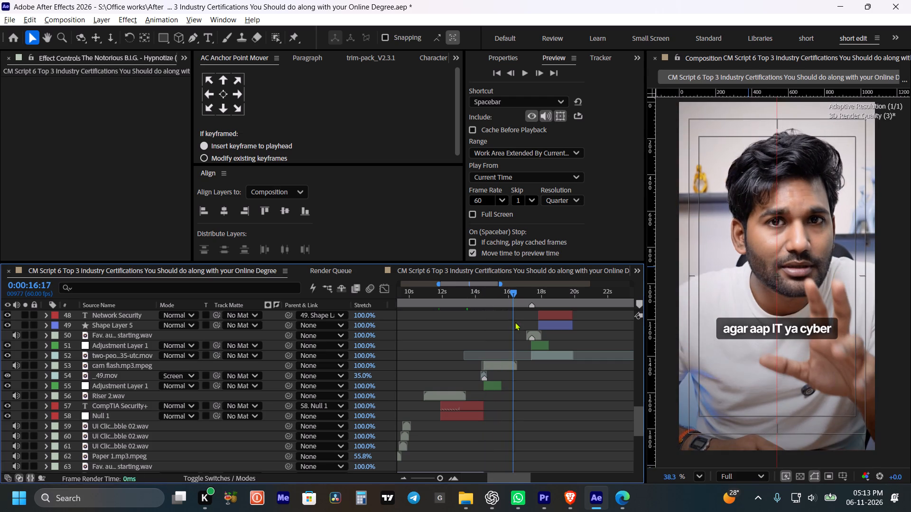
Scrub from 0:00:16:17 through the Network Security and Threat Analysis scenes to 0:00:20:28, examining the captions.
{"action": "key", "text": "space"}
{"action": "key", "text": "space"}
{"action": "key", "text": "space"}
{"action": "key", "text": "space"}
{"action": "key", "text": "space"}
{"action": "key", "text": "space"}
{"action": "key", "text": "space"}
{"action": "key", "text": "space"}
{"action": "key", "text": "space"}
{"action": "left_click_drag", "start_coordinate": [518, 331], "coordinate": [473, 353]}
{"action": "left_click_drag", "start_coordinate": [477, 292], "coordinate": [486, 295]}
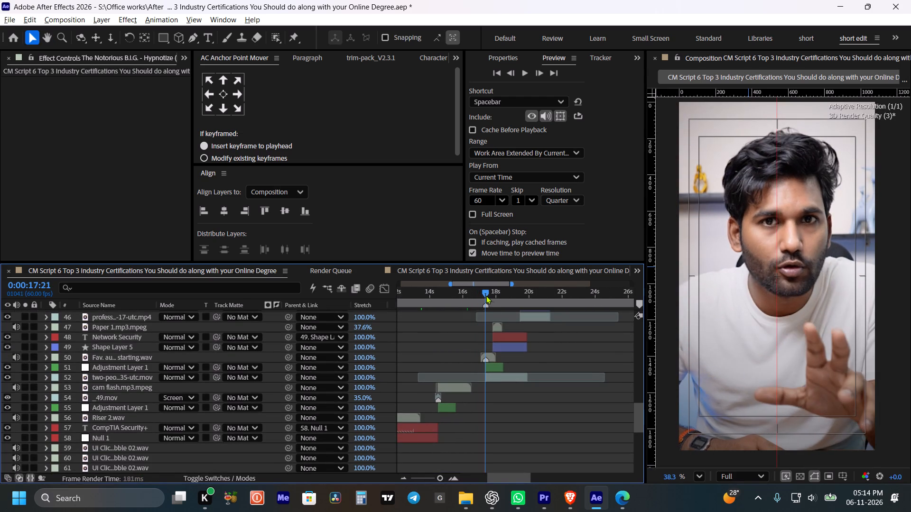
{"action": "left_click_drag", "start_coordinate": [486, 295], "coordinate": [489, 296]}
{"action": "scroll", "coordinate": [497, 307], "scroll_direction": "up", "scroll_amount": 3}
{"action": "key", "text": "space"}
{"action": "key", "text": "space"}
{"action": "key", "text": "space"}
{"action": "key", "text": "space"}
{"action": "key", "text": "space"}
{"action": "key", "text": "space"}
{"action": "left_click_drag", "start_coordinate": [493, 338], "coordinate": [454, 294]}
{"action": "left_click_drag", "start_coordinate": [456, 293], "coordinate": [456, 293]}
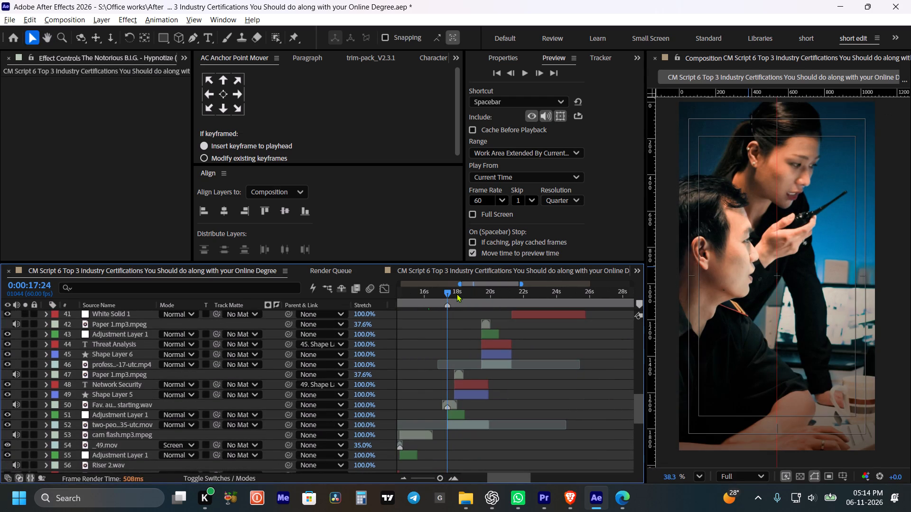
{"action": "left_click_drag", "start_coordinate": [456, 293], "coordinate": [498, 302]}
{"action": "scroll", "coordinate": [506, 311], "scroll_direction": "up", "scroll_amount": 3}
Scrub through the AWS Certified Cloud Practitioner title scene to 0:00:25:19, checking it for caption overlap.
{"action": "key", "text": "space"}
{"action": "key", "text": "space"}
{"action": "key", "text": "space"}
{"action": "key", "text": "space"}
{"action": "key", "text": "space"}
{"action": "key", "text": "space"}
{"action": "left_click_drag", "start_coordinate": [498, 343], "coordinate": [493, 342]}
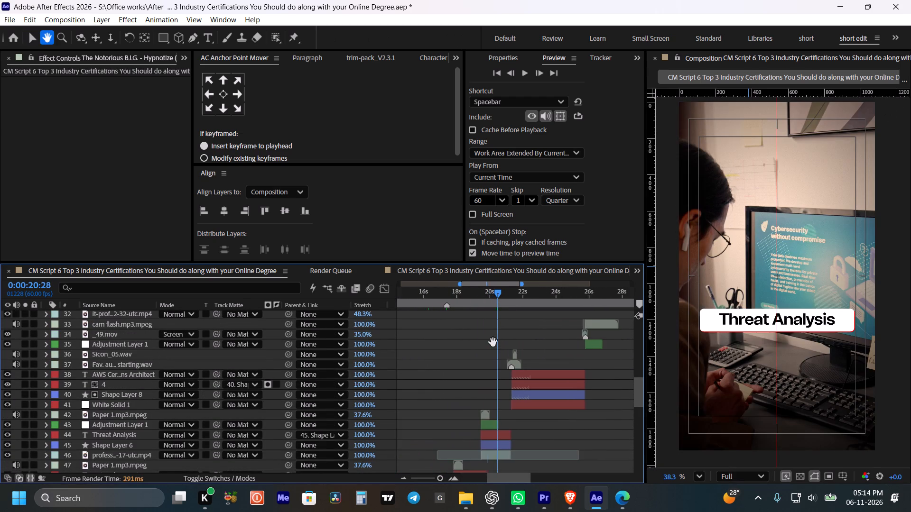
{"action": "left_click_drag", "start_coordinate": [493, 342], "coordinate": [472, 343]}
{"action": "left_click_drag", "start_coordinate": [475, 290], "coordinate": [507, 302]}
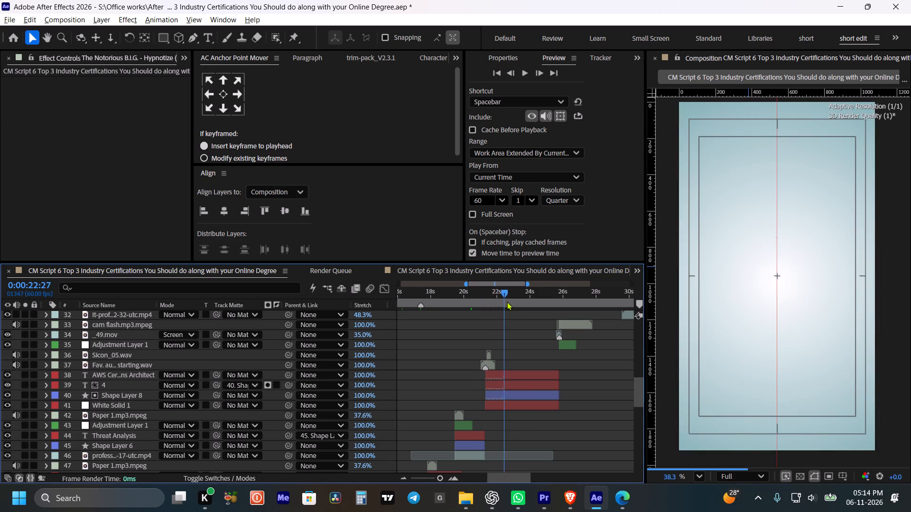
{"action": "left_click_drag", "start_coordinate": [507, 302], "coordinate": [551, 321]}
Scrub from the AWS title through the talking-head shot to the Cloud Computing scene at 0:00:30:37, examining the captions.
{"action": "scroll", "coordinate": [550, 334], "scroll_direction": "up", "scroll_amount": 4}
{"action": "key", "text": "space"}
{"action": "key", "text": "space"}
{"action": "key", "text": "space"}
{"action": "key", "text": "space"}
{"action": "key", "text": "space"}
{"action": "left_click_drag", "start_coordinate": [546, 344], "coordinate": [503, 337]}
{"action": "scroll", "coordinate": [530, 346], "scroll_direction": "up", "scroll_amount": 4}
{"action": "scroll", "coordinate": [530, 347], "scroll_direction": "down", "scroll_amount": 6}
{"action": "key", "text": "space"}
{"action": "key", "text": "space"}
{"action": "key", "text": "space"}
{"action": "key", "text": "space"}
{"action": "key", "text": "space"}
{"action": "key", "text": "space"}
{"action": "key", "text": "space"}
{"action": "key", "text": "space"}
{"action": "key", "text": "space"}
{"action": "key", "text": "space"}
{"action": "key", "text": "space"}
{"action": "key", "text": "space"}
{"action": "key", "text": "space"}
{"action": "key", "text": "space"}
{"action": "key", "text": "space"}
{"action": "key", "text": "space"}
{"action": "left_click_drag", "start_coordinate": [539, 344], "coordinate": [419, 384]}
{"action": "key", "text": "space"}
{"action": "key", "text": "space"}
{"action": "left_click_drag", "start_coordinate": [424, 335], "coordinate": [463, 344]}
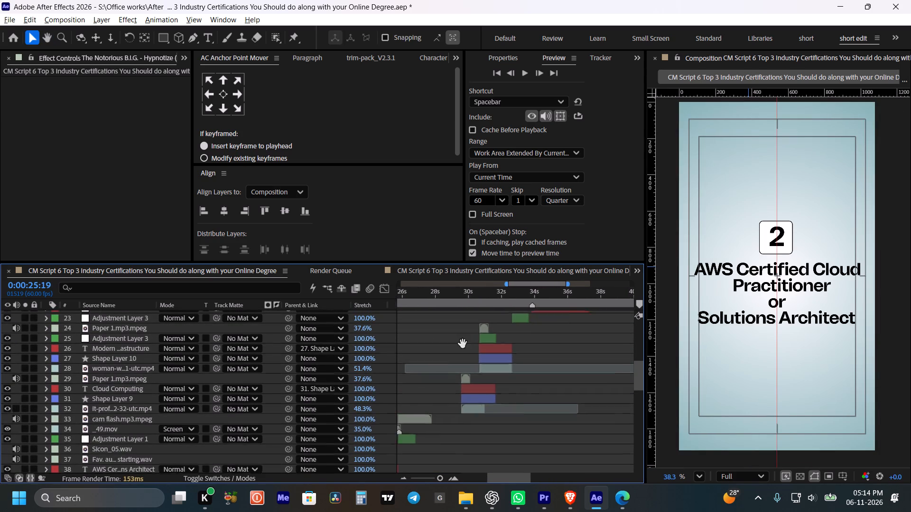
{"action": "left_click_drag", "start_coordinate": [463, 344], "coordinate": [467, 336]}
{"action": "left_click_drag", "start_coordinate": [439, 295], "coordinate": [480, 311]}
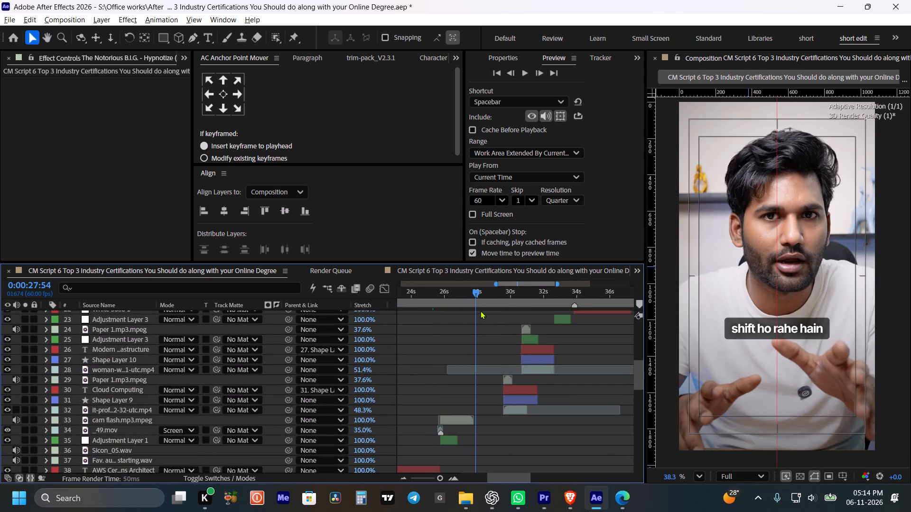
{"action": "left_click_drag", "start_coordinate": [480, 311], "coordinate": [521, 317]}
Go back to the laptop scene near 0:00:12 and play through the CompTIA Security+ title to 0:00:14:54.
{"action": "scroll", "coordinate": [521, 325], "scroll_direction": "up", "scroll_amount": 3}
{"action": "key", "text": "space"}
{"action": "key", "text": "space"}
{"action": "key", "text": "space"}
{"action": "key", "text": "space"}
{"action": "key", "text": "space"}
{"action": "key", "text": "space"}
{"action": "key", "text": "space"}
{"action": "key", "text": "space"}
{"action": "key", "text": "space"}
{"action": "left_click_drag", "start_coordinate": [507, 340], "coordinate": [412, 376]}
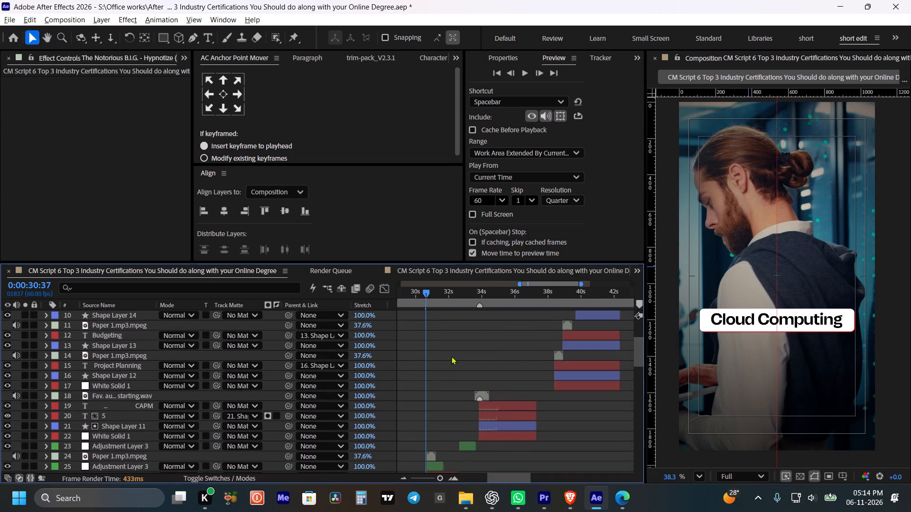
{"action": "scroll", "coordinate": [451, 356], "scroll_direction": "down", "scroll_amount": 3, "text": "alt"}
{"action": "scroll", "coordinate": [471, 355], "scroll_direction": "up", "scroll_amount": 5}
{"action": "scroll", "coordinate": [471, 355], "scroll_direction": "down", "scroll_amount": 15}
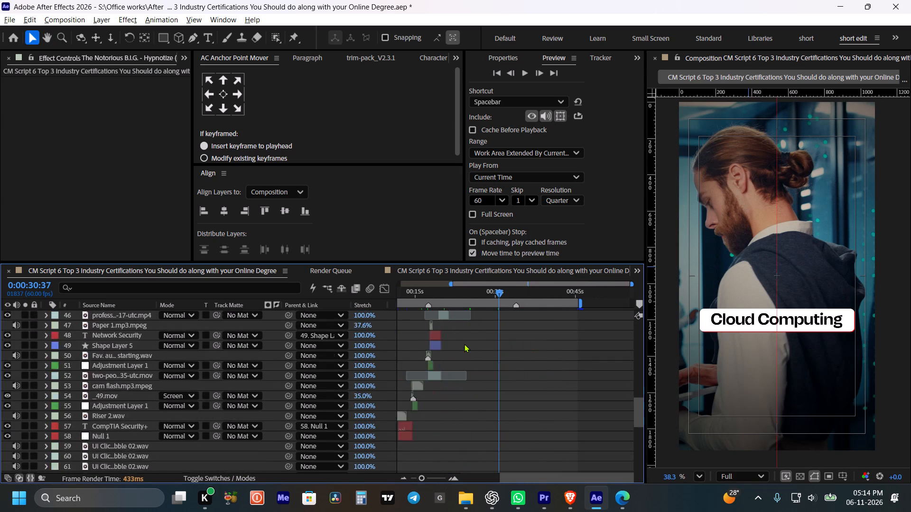
{"action": "scroll", "coordinate": [464, 344], "scroll_direction": "down", "scroll_amount": 2}
{"action": "scroll", "coordinate": [417, 347], "scroll_direction": "up", "scroll_amount": 1}
{"action": "scroll", "coordinate": [487, 357], "scroll_direction": "down", "scroll_amount": 4, "text": "alt"}
{"action": "scroll", "coordinate": [487, 357], "scroll_direction": "down", "scroll_amount": 8}
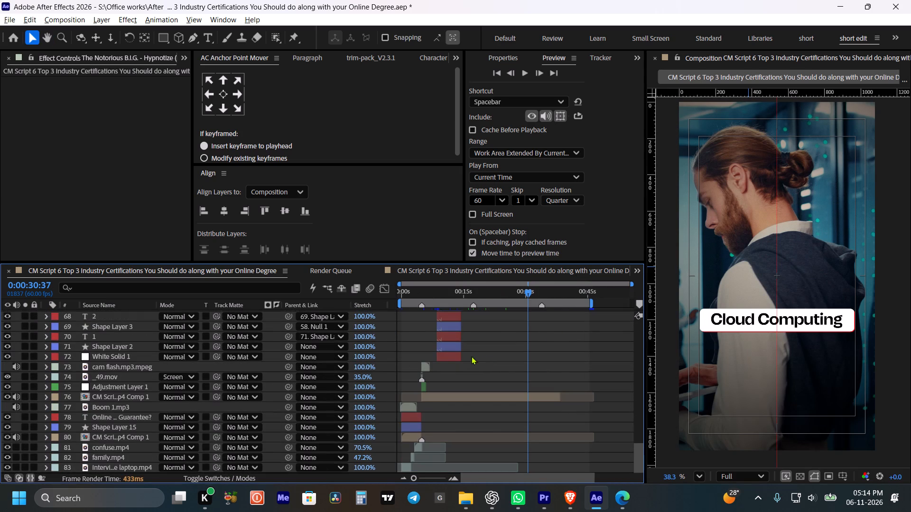
{"action": "left_click_drag", "start_coordinate": [422, 292], "coordinate": [451, 303]}
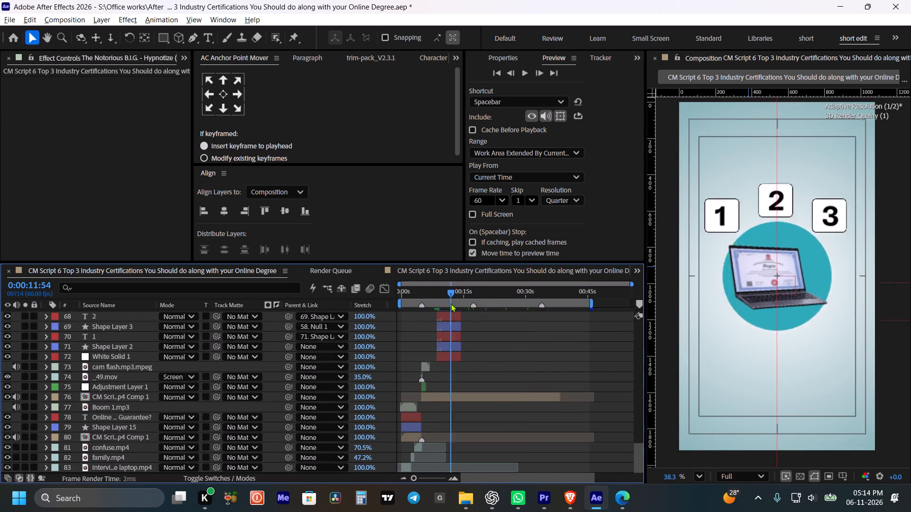
{"action": "left_click_drag", "start_coordinate": [451, 303], "coordinate": [451, 304]}
{"action": "scroll", "coordinate": [466, 321], "scroll_direction": "up", "scroll_amount": 4}
{"action": "key", "text": "space"}
{"action": "scroll", "coordinate": [476, 328], "scroll_direction": "up", "scroll_amount": 4}
{"action": "scroll", "coordinate": [460, 350], "scroll_direction": "up", "scroll_amount": 2, "text": "alt"}
{"action": "key", "text": "space"}
{"action": "key", "text": "space"}
{"action": "key", "text": "space"}
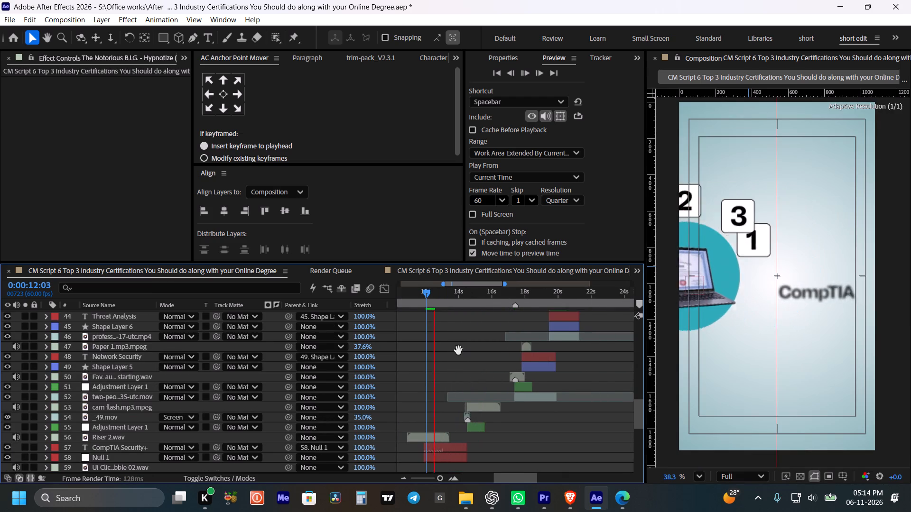
{"action": "left_click_drag", "start_coordinate": [458, 350], "coordinate": [457, 339]}
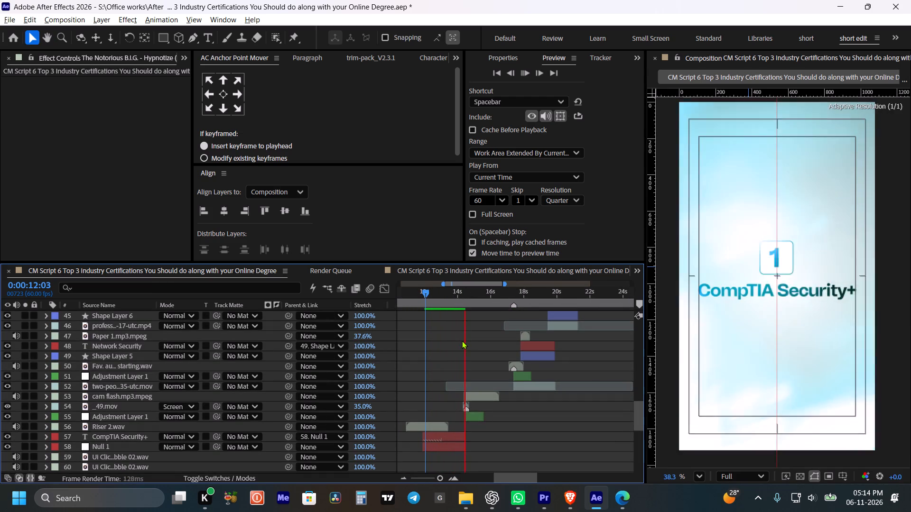
{"action": "key", "text": "space"}
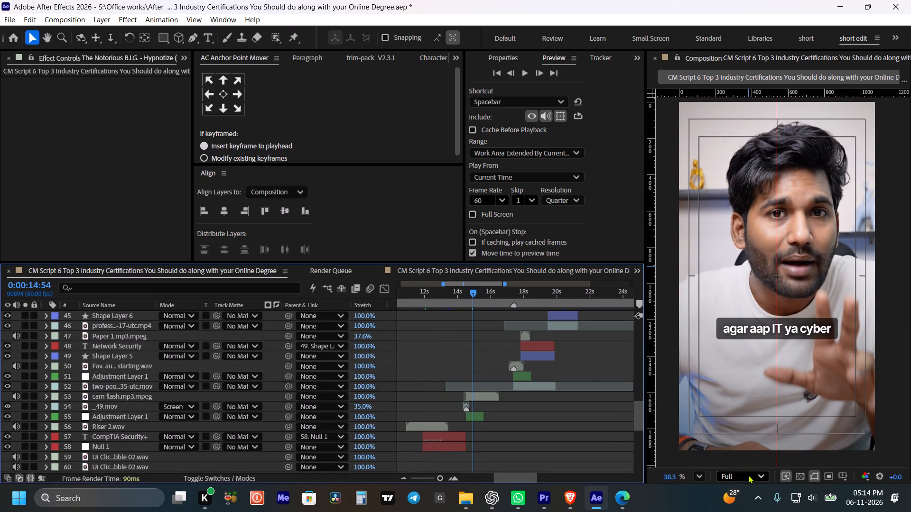
Set the composition preview resolution to Quarter.
{"action": "left_click", "coordinate": [748, 475]}
{"action": "left_click", "coordinate": [753, 438]}
Play the captioned talking-head shot from 0:00:14:54, and replay it from 0:00:15:40.
{"action": "key", "text": "space"}
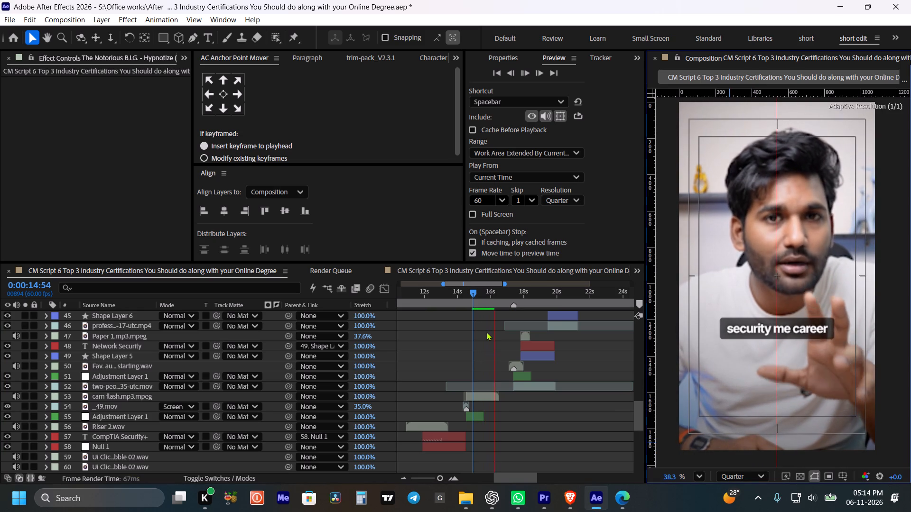
{"action": "key", "text": "space"}
{"action": "left_click", "coordinate": [493, 292]}
{"action": "left_click", "coordinate": [485, 288]}
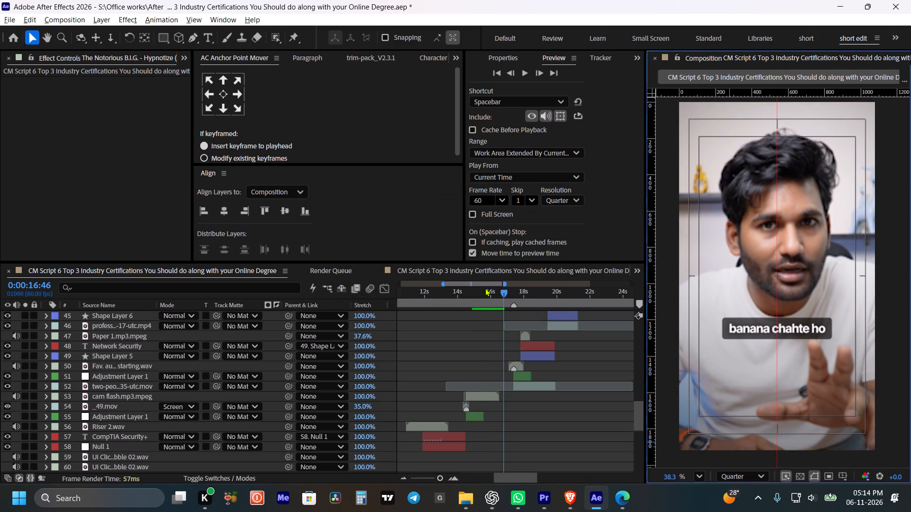
{"action": "key", "text": "space"}
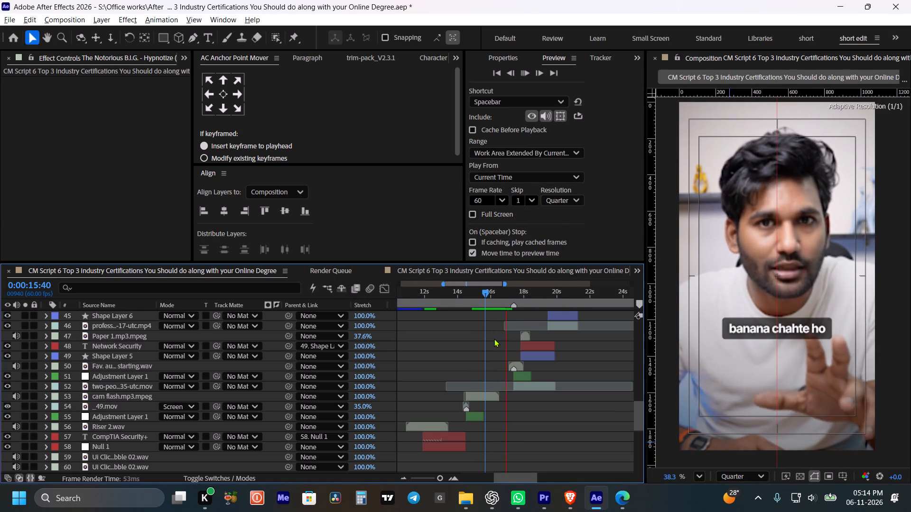
Play from 0:00:16:12 through the Network Security and Threat Analysis scenes to 0:00:20:32, reviewing the captions and transitions.
{"action": "key", "text": "space"}
{"action": "key", "text": "space"}
{"action": "key", "text": "space"}
{"action": "key", "text": "space"}
{"action": "key", "text": "space"}
{"action": "key", "text": "space"}
{"action": "key", "text": "space"}
{"action": "key", "text": "space"}
{"action": "key", "text": "space"}
{"action": "key", "text": "space"}
{"action": "key", "text": "space"}
{"action": "key", "text": "space"}
{"action": "key", "text": "space"}
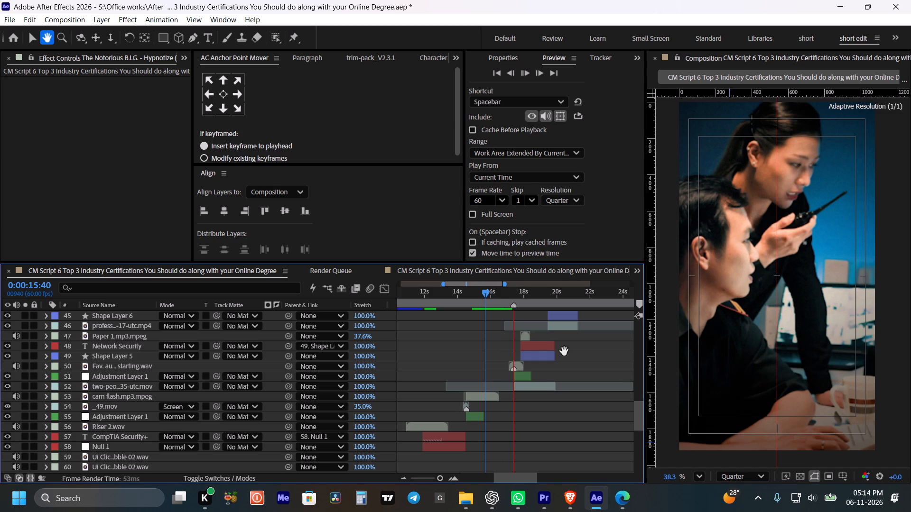
{"action": "left_click_drag", "start_coordinate": [572, 356], "coordinate": [544, 349]}
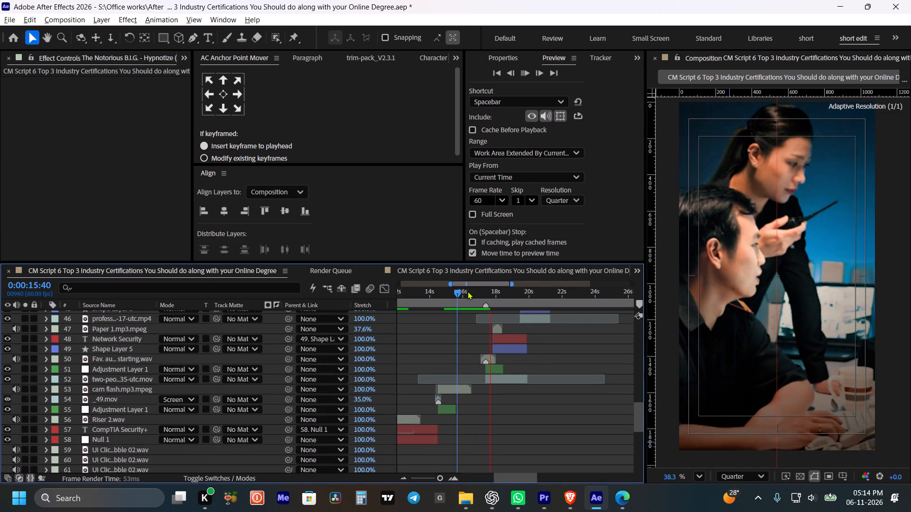
{"action": "left_click", "coordinate": [467, 291]}
{"action": "key", "text": "space"}
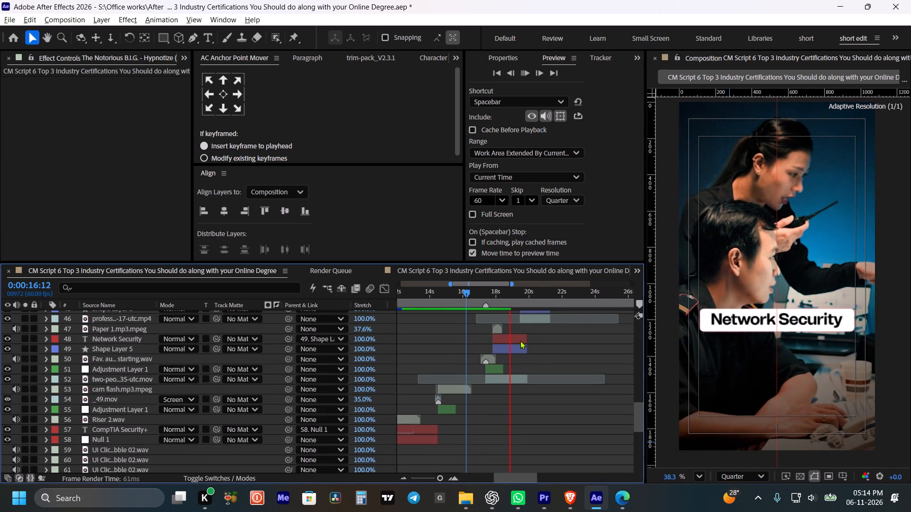
{"action": "scroll", "coordinate": [535, 343], "scroll_direction": "up", "scroll_amount": 2}
{"action": "key", "text": "space"}
{"action": "key", "text": "space"}
{"action": "key", "text": "space"}
{"action": "key", "text": "space"}
{"action": "key", "text": "space"}
{"action": "key", "text": "space"}
{"action": "key", "text": "space"}
{"action": "key", "text": "space"}
{"action": "key", "text": "space"}
{"action": "key", "text": "space"}
{"action": "key", "text": "space"}
{"action": "key", "text": "space"}
{"action": "key", "text": "space"}
{"action": "key", "text": "space"}
{"action": "key", "text": "space"}
{"action": "key", "text": "space"}
{"action": "key", "text": "space"}
{"action": "key", "text": "space"}
{"action": "key", "text": "space"}
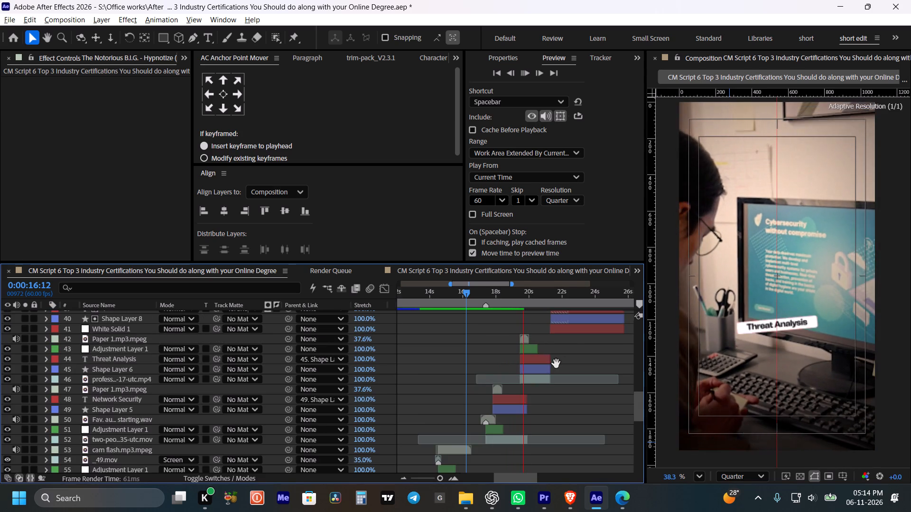
{"action": "left_click_drag", "start_coordinate": [575, 353], "coordinate": [521, 434]}
{"action": "key", "text": "space"}
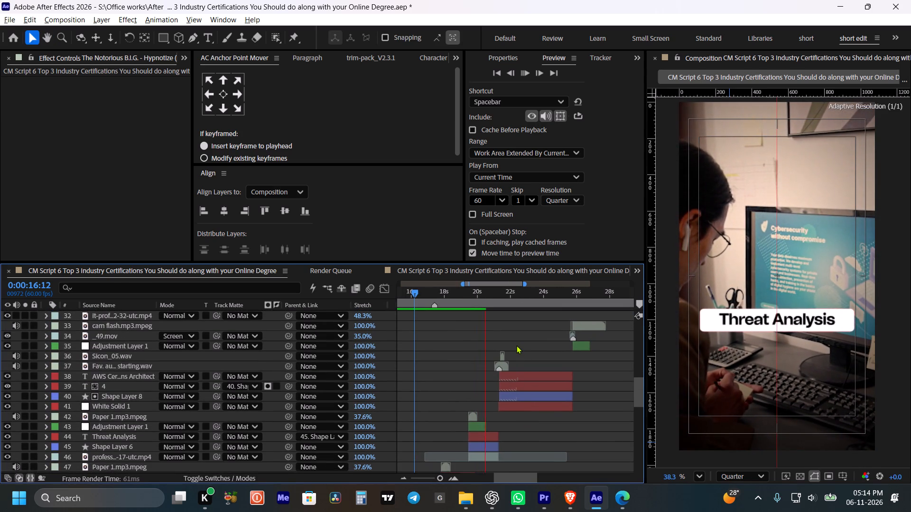
Play from 0:00:20:32 through the AWS Certified Cloud Practitioner title into the captioned talking-head shot, reviewing captions and transitions.
{"action": "key", "text": "space"}
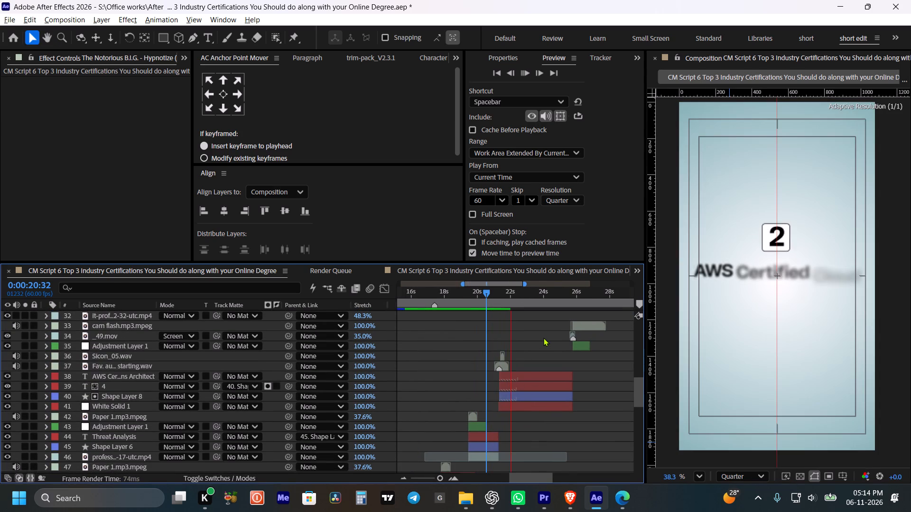
{"action": "scroll", "coordinate": [542, 335], "scroll_direction": "down", "scroll_amount": 1, "text": "alt"}
{"action": "scroll", "coordinate": [545, 341], "scroll_direction": "up", "scroll_amount": 3}
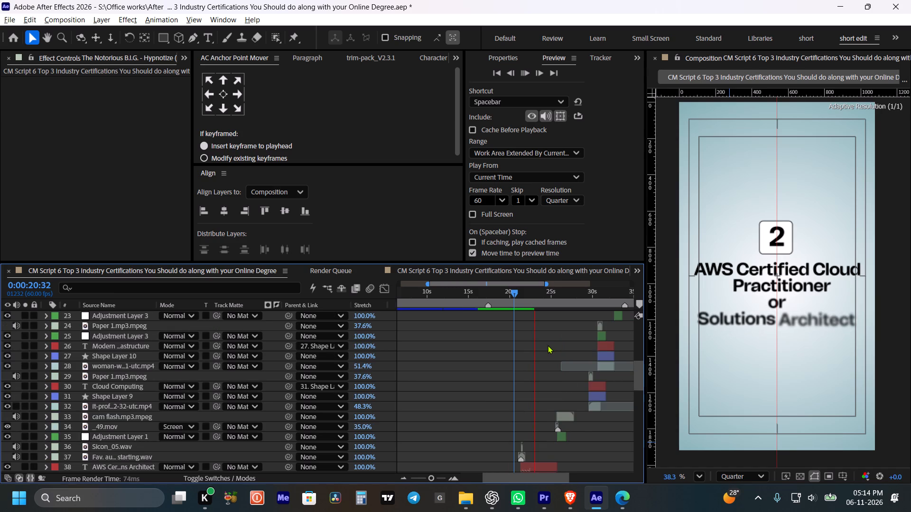
{"action": "scroll", "coordinate": [548, 345], "scroll_direction": "up", "scroll_amount": 1, "text": "alt"}
{"action": "scroll", "coordinate": [548, 345], "scroll_direction": "down", "scroll_amount": 3, "text": "alt"}
{"action": "scroll", "coordinate": [548, 345], "scroll_direction": "up", "scroll_amount": 13}
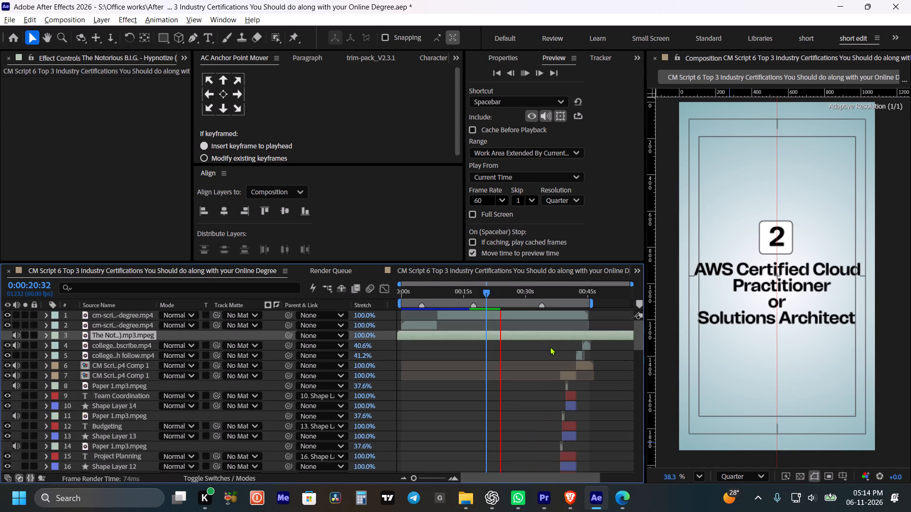
{"action": "scroll", "coordinate": [550, 347], "scroll_direction": "down", "scroll_amount": 4}
{"action": "scroll", "coordinate": [550, 347], "scroll_direction": "up", "scroll_amount": 3}
{"action": "scroll", "coordinate": [550, 347], "scroll_direction": "down", "scroll_amount": 6}
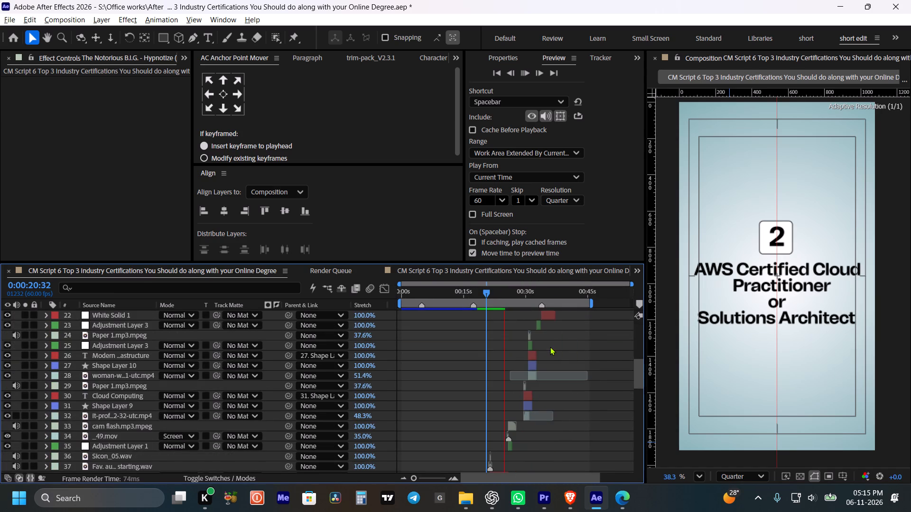
{"action": "scroll", "coordinate": [550, 347], "scroll_direction": "down", "scroll_amount": 3}
{"action": "scroll", "coordinate": [545, 349], "scroll_direction": "up", "scroll_amount": 2, "text": "alt"}
{"action": "key", "text": "space"}
{"action": "key", "text": "space"}
{"action": "key", "text": "space"}
{"action": "key", "text": "space"}
{"action": "key", "text": "space"}
{"action": "key", "text": "space"}
{"action": "key", "text": "space"}
{"action": "key", "text": "space"}
{"action": "key", "text": "space"}
{"action": "key", "text": "space"}
{"action": "left_click_drag", "start_coordinate": [508, 357], "coordinate": [557, 372]}
{"action": "scroll", "coordinate": [551, 370], "scroll_direction": "down", "scroll_amount": 1, "text": "alt"}
{"action": "scroll", "coordinate": [529, 367], "scroll_direction": "up", "scroll_amount": 2}
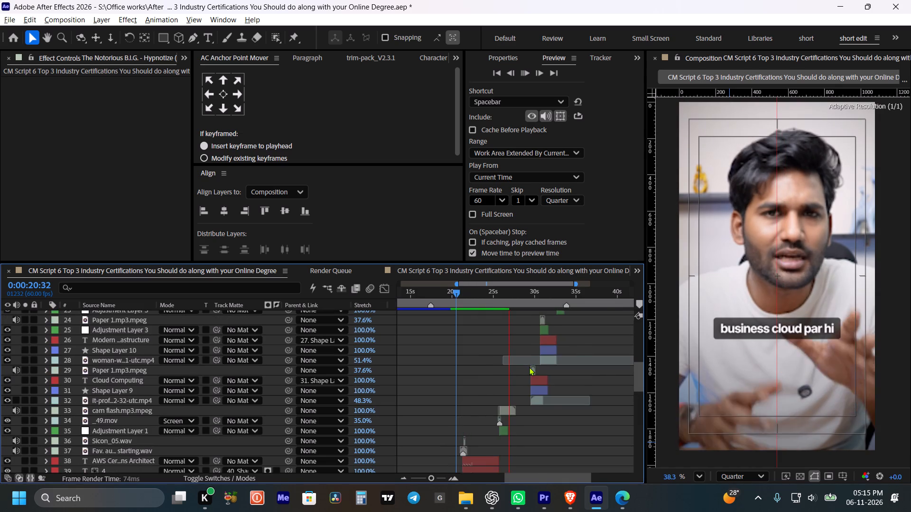
{"action": "scroll", "coordinate": [529, 367], "scroll_direction": "up", "scroll_amount": 2, "text": "alt"}
Review the playback of the Cloud Computing and Modern Infrastructure B-roll scenes, following them in the timeline.
{"action": "key", "text": "space"}
{"action": "left_click_drag", "start_coordinate": [510, 371], "coordinate": [492, 365]}
{"action": "scroll", "coordinate": [493, 365], "scroll_direction": "down", "scroll_amount": 1, "text": "alt"}
{"action": "key", "text": "space"}
{"action": "key", "text": "space"}
{"action": "key", "text": "space"}
{"action": "key", "text": "space"}
{"action": "key", "text": "space"}
{"action": "key", "text": "space"}
{"action": "left_click_drag", "start_coordinate": [501, 364], "coordinate": [492, 362]}
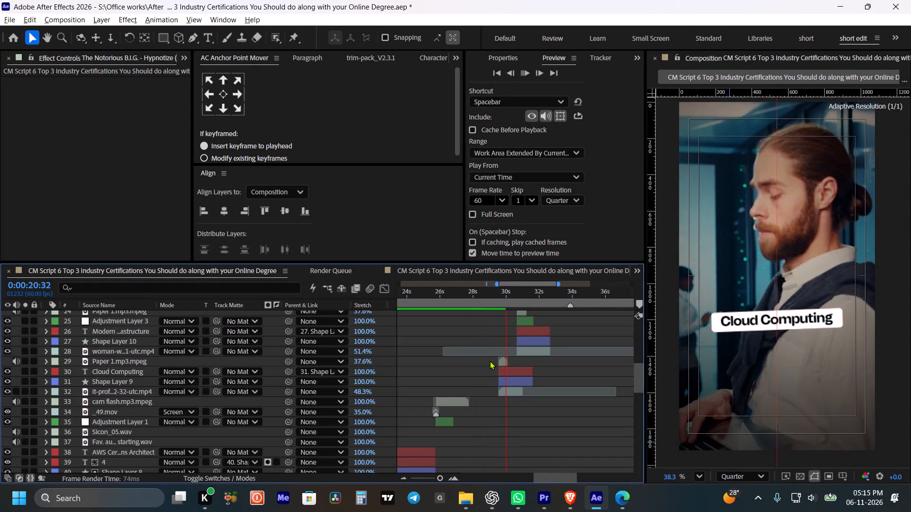
{"action": "scroll", "coordinate": [520, 361], "scroll_direction": "down", "scroll_amount": 1}
{"action": "scroll", "coordinate": [520, 361], "scroll_direction": "up", "scroll_amount": 3}
{"action": "key", "text": "space"}
{"action": "key", "text": "space"}
{"action": "key", "text": "space"}
{"action": "left_click_drag", "start_coordinate": [540, 366], "coordinate": [529, 366]}
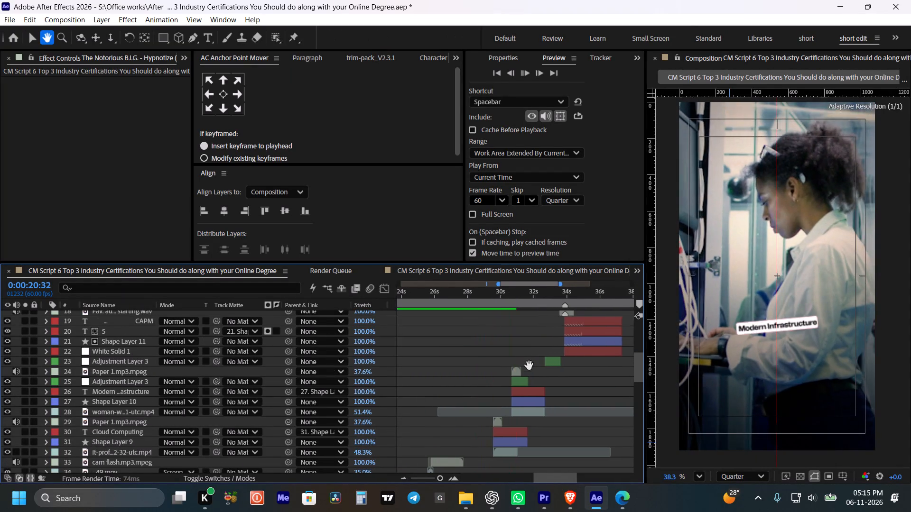
{"action": "left_click_drag", "start_coordinate": [529, 366], "coordinate": [523, 365]}
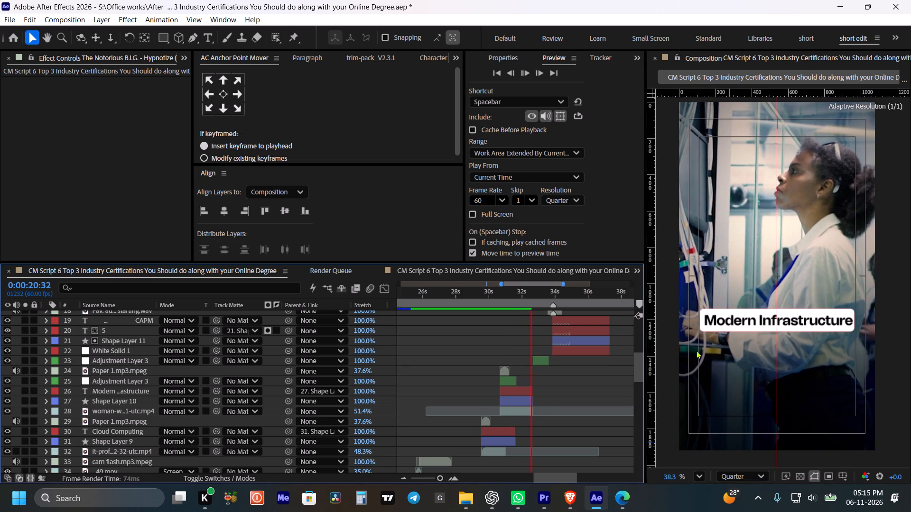
Continue reviewing playback through the talking-head shot to the Google Project Management Certificate title.
{"action": "key", "text": "space"}
{"action": "key", "text": "space"}
{"action": "key", "text": "space"}
{"action": "key", "text": "space"}
{"action": "key", "text": "space"}
{"action": "key", "text": "space"}
{"action": "key", "text": "space"}
{"action": "key", "text": "space"}
{"action": "key", "text": "space"}
{"action": "key", "text": "space"}
{"action": "key", "text": "space"}
{"action": "key", "text": "space"}
{"action": "key", "text": "space"}
{"action": "key", "text": "space"}
{"action": "key", "text": "space"}
{"action": "left_click_drag", "start_coordinate": [588, 357], "coordinate": [539, 409]}
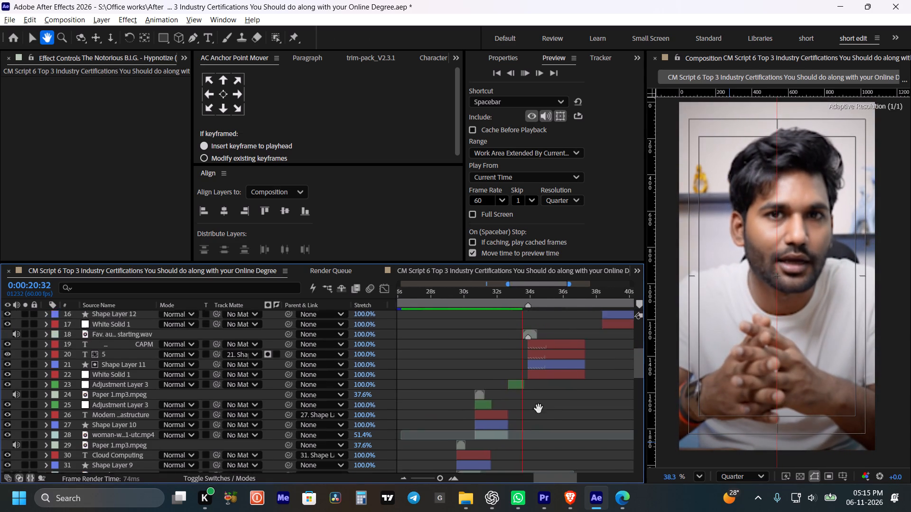
{"action": "left_click_drag", "start_coordinate": [539, 409], "coordinate": [505, 444]}
{"action": "key", "text": "space"}
{"action": "key", "text": "space"}
{"action": "key", "text": "space"}
{"action": "key", "text": "space"}
{"action": "key", "text": "space"}
{"action": "key", "text": "space"}
{"action": "key", "text": "space"}
{"action": "key", "text": "space"}
{"action": "key", "text": "space"}
{"action": "key", "text": "space"}
{"action": "key", "text": "space"}
{"action": "key", "text": "space"}
{"action": "key", "text": "space"}
{"action": "key", "text": "space"}
{"action": "key", "text": "space"}
{"action": "key", "text": "space"}
{"action": "key", "text": "space"}
{"action": "key", "text": "space"}
{"action": "key", "text": "space"}
{"action": "key", "text": "space"}
{"action": "left_click_drag", "start_coordinate": [543, 401], "coordinate": [475, 447]}
{"action": "scroll", "coordinate": [491, 374], "scroll_direction": "up", "scroll_amount": 2}
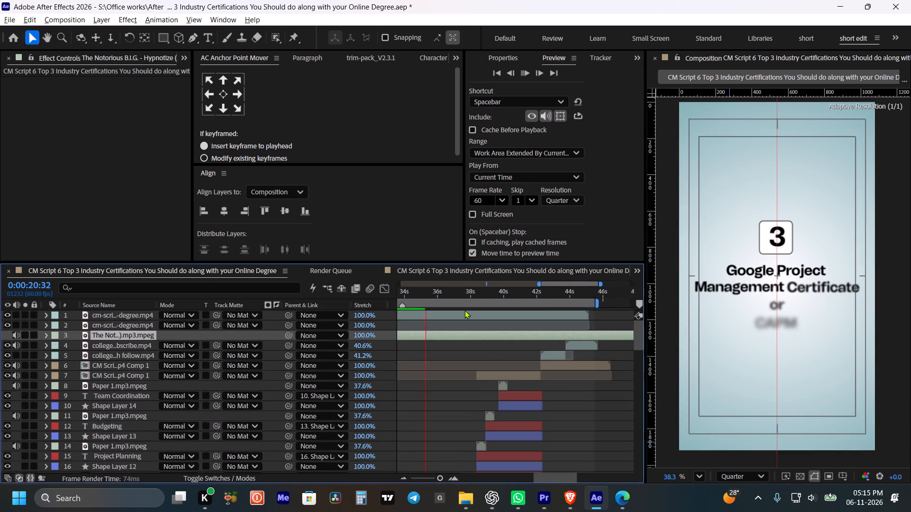
{"action": "key", "text": "space"}
Check the split-screen scene's start at 0:00:38:24, step back to 0:00:38:10, and play into the Project Planning label.
{"action": "left_click_drag", "start_coordinate": [462, 293], "coordinate": [478, 297]}
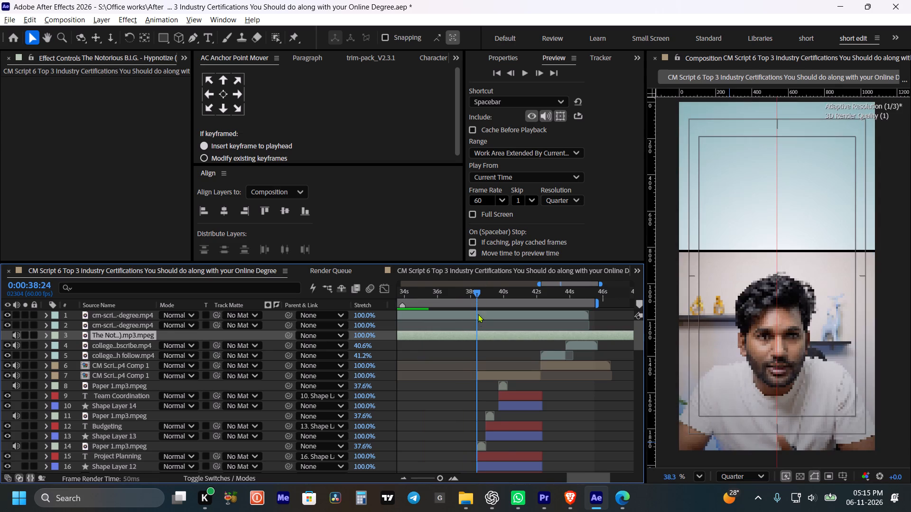
{"action": "scroll", "coordinate": [478, 324], "scroll_direction": "up", "scroll_amount": 2, "text": "alt"}
{"action": "key", "text": "ctrl+Left"}
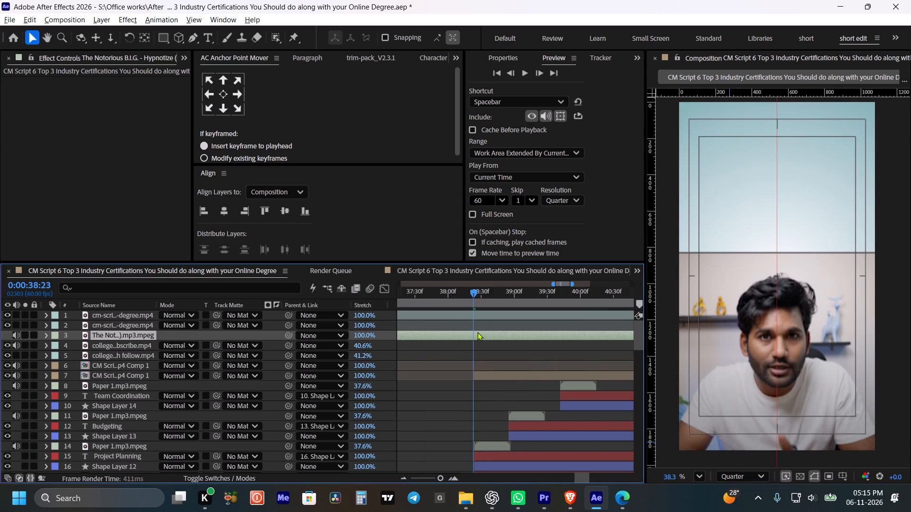
{"action": "key", "text": "ctrl+Left"}
{"action": "key", "text": "ctrl+Left"}
{"action": "key", "text": "ctrl+Left"}
{"action": "key", "text": "ctrl+Left"}
{"action": "key", "text": "ctrl+Left"}
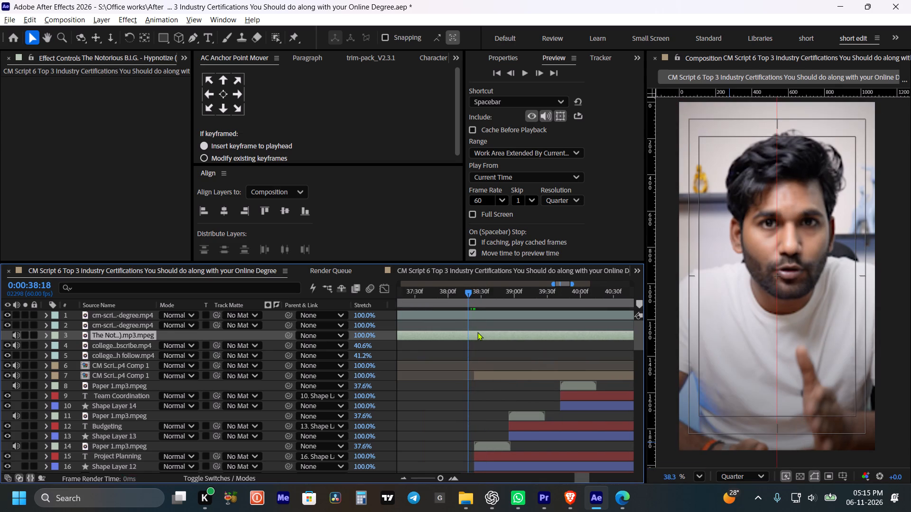
{"action": "key", "text": "ctrl+Left"}
{"action": "key", "text": "ctrl+Left"}
{"action": "key", "text": "ctrl+Left"}
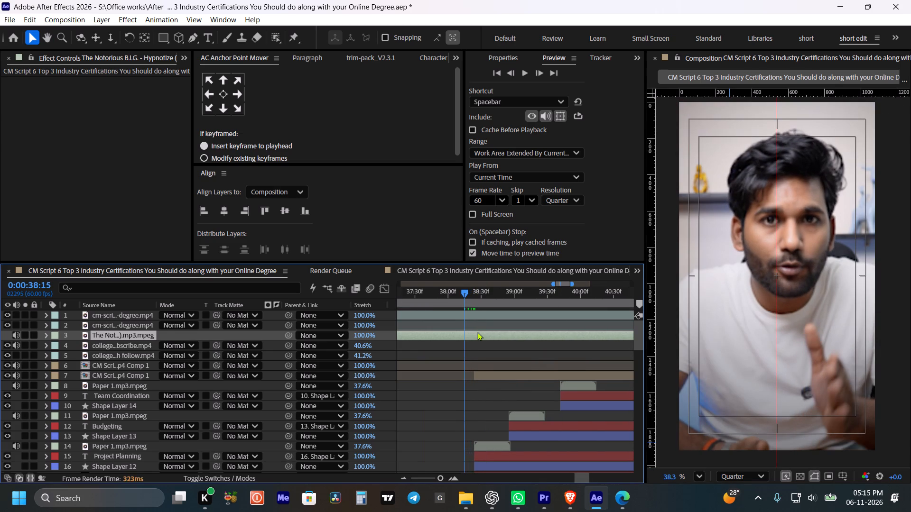
{"action": "key", "text": "ctrl+Left"}
{"action": "key", "text": "ctrl+Left"}
{"action": "key", "text": "ctrl+Left"}
{"action": "key", "text": "ctrl+Left"}
{"action": "key", "text": "ctrl+Left"}
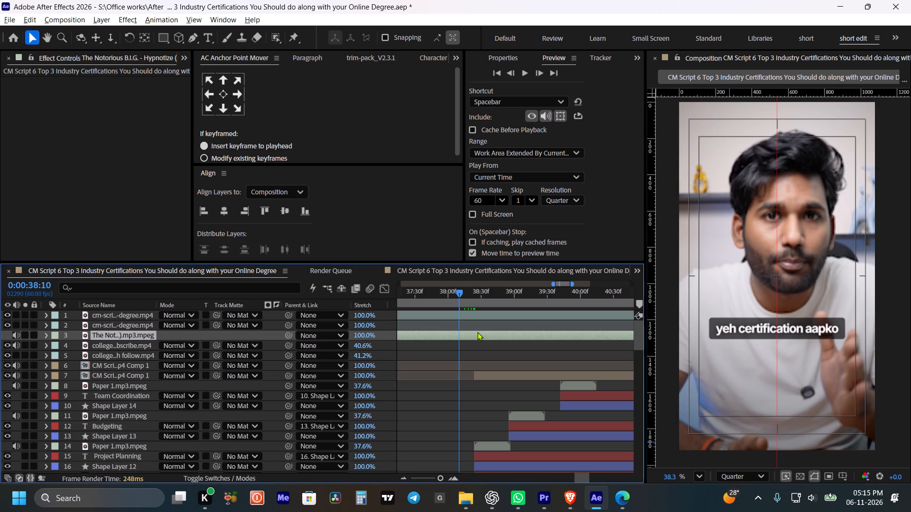
{"action": "key", "text": "space"}
{"action": "key", "text": "space"}
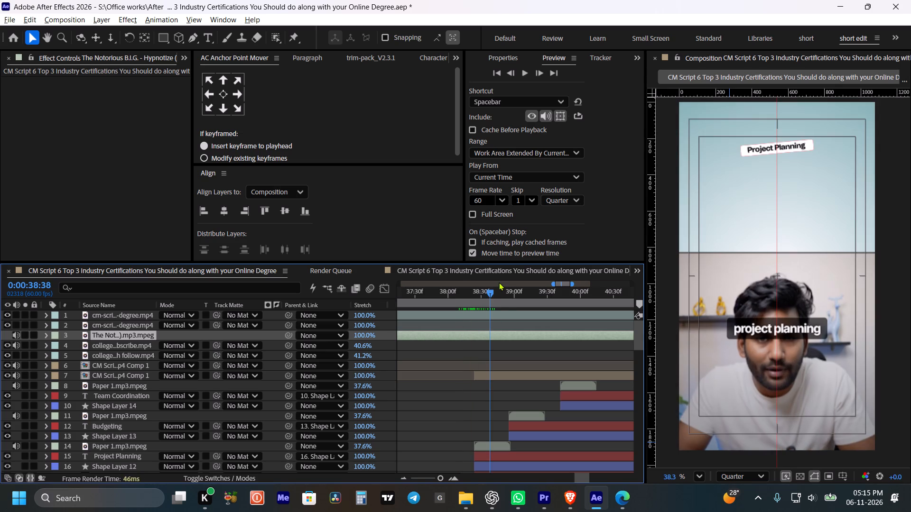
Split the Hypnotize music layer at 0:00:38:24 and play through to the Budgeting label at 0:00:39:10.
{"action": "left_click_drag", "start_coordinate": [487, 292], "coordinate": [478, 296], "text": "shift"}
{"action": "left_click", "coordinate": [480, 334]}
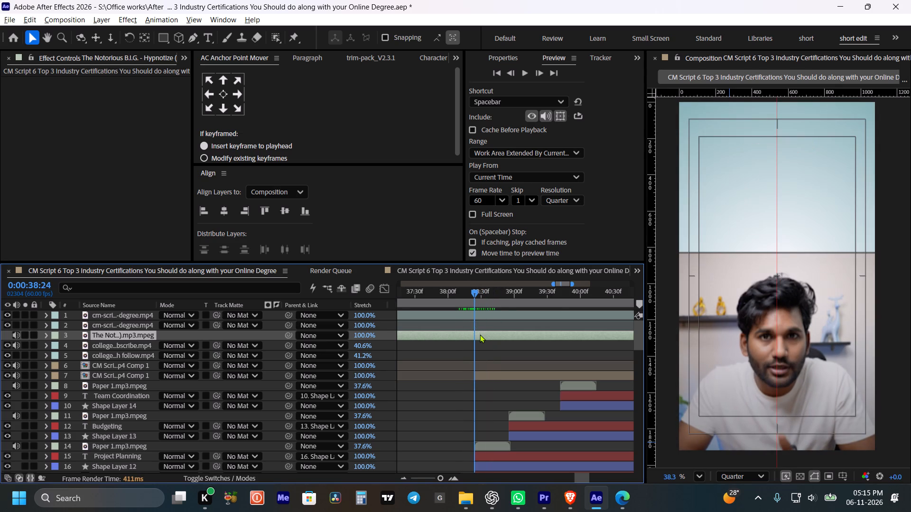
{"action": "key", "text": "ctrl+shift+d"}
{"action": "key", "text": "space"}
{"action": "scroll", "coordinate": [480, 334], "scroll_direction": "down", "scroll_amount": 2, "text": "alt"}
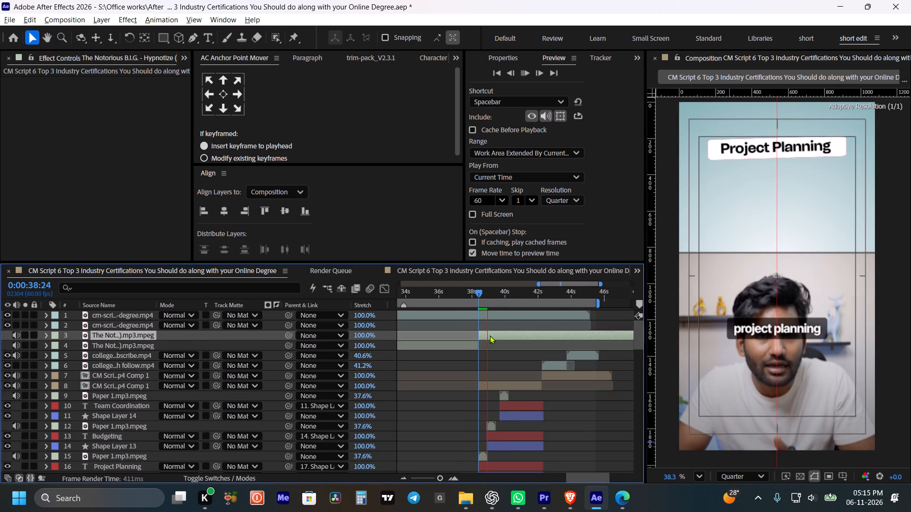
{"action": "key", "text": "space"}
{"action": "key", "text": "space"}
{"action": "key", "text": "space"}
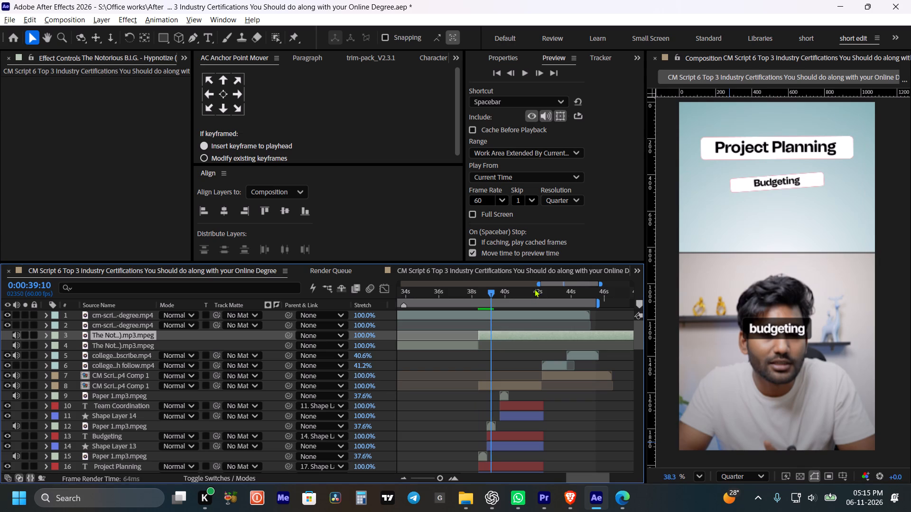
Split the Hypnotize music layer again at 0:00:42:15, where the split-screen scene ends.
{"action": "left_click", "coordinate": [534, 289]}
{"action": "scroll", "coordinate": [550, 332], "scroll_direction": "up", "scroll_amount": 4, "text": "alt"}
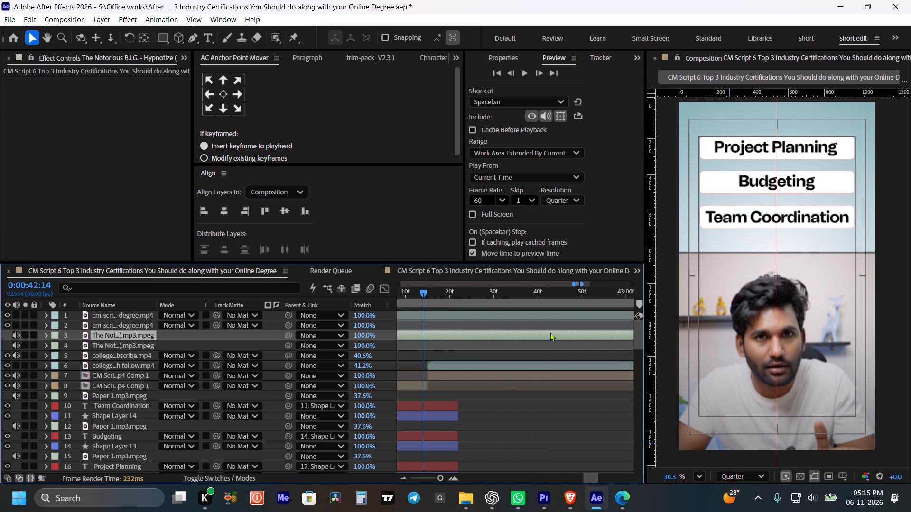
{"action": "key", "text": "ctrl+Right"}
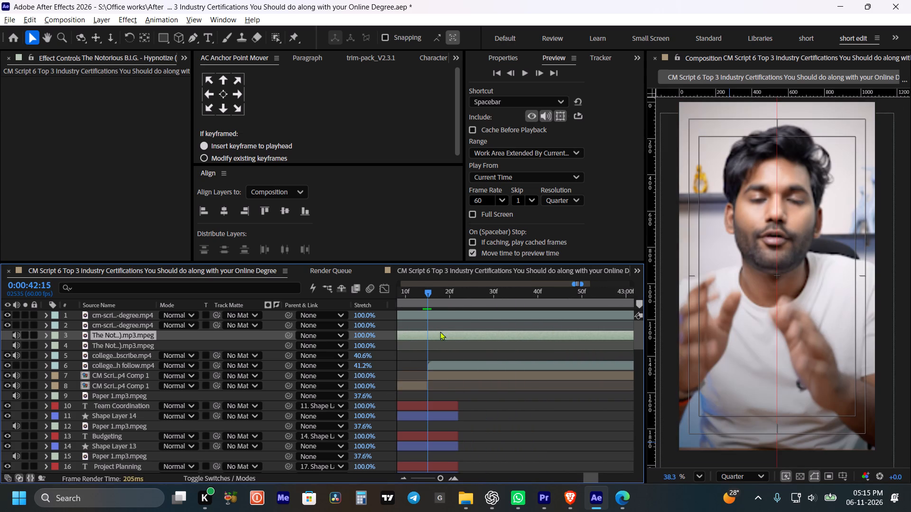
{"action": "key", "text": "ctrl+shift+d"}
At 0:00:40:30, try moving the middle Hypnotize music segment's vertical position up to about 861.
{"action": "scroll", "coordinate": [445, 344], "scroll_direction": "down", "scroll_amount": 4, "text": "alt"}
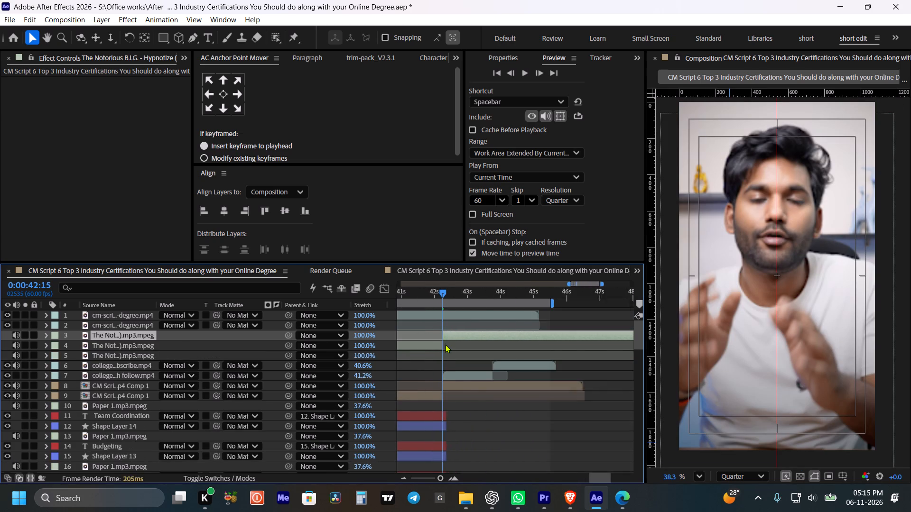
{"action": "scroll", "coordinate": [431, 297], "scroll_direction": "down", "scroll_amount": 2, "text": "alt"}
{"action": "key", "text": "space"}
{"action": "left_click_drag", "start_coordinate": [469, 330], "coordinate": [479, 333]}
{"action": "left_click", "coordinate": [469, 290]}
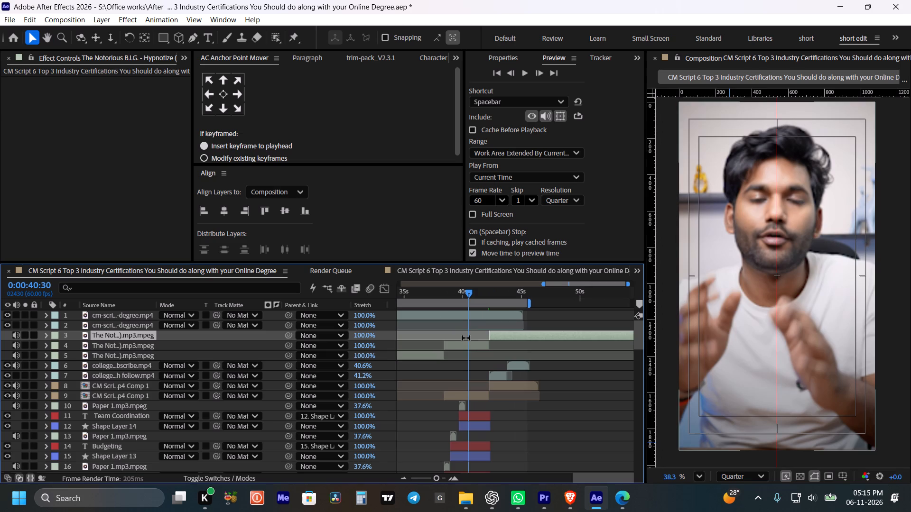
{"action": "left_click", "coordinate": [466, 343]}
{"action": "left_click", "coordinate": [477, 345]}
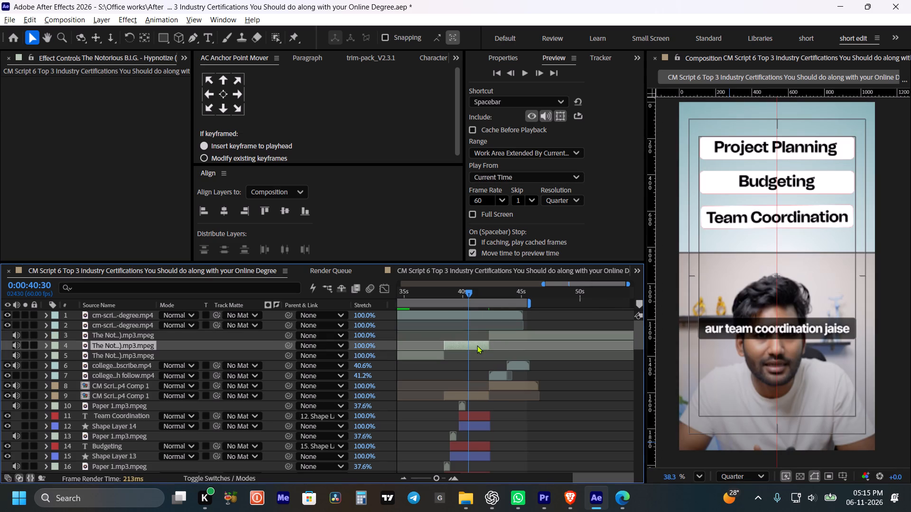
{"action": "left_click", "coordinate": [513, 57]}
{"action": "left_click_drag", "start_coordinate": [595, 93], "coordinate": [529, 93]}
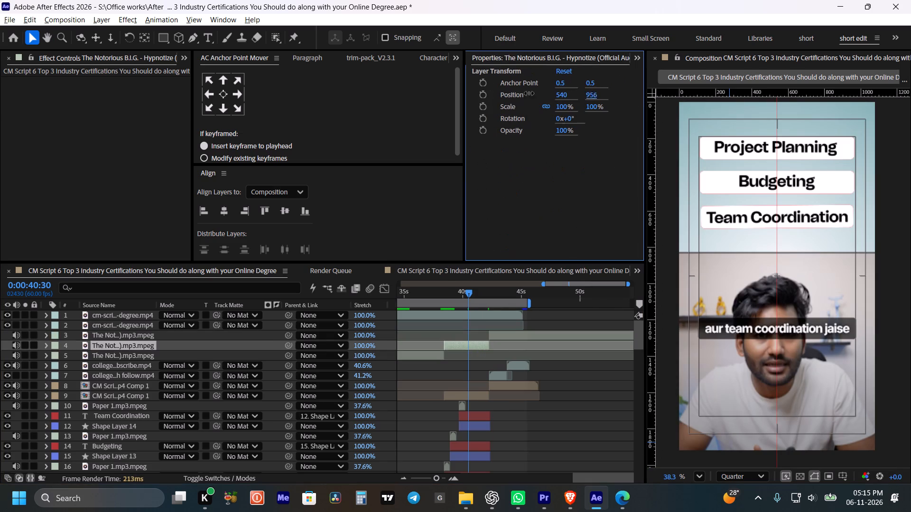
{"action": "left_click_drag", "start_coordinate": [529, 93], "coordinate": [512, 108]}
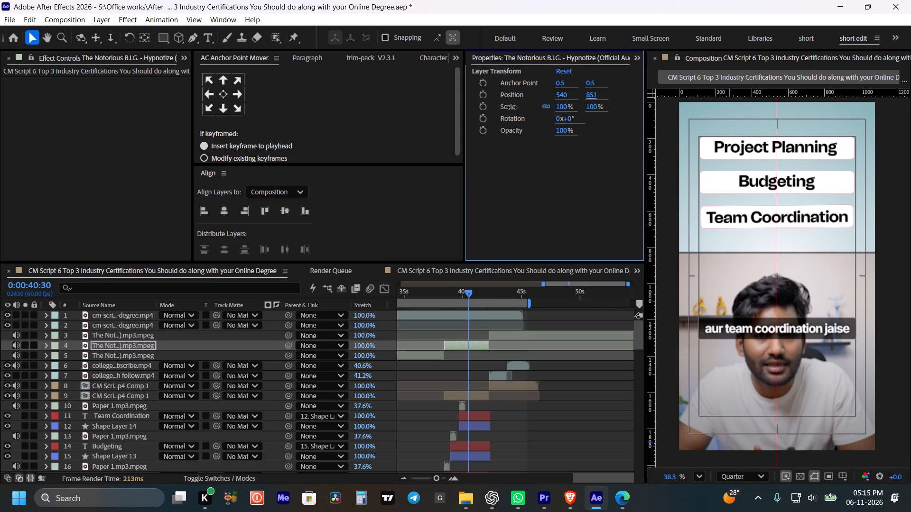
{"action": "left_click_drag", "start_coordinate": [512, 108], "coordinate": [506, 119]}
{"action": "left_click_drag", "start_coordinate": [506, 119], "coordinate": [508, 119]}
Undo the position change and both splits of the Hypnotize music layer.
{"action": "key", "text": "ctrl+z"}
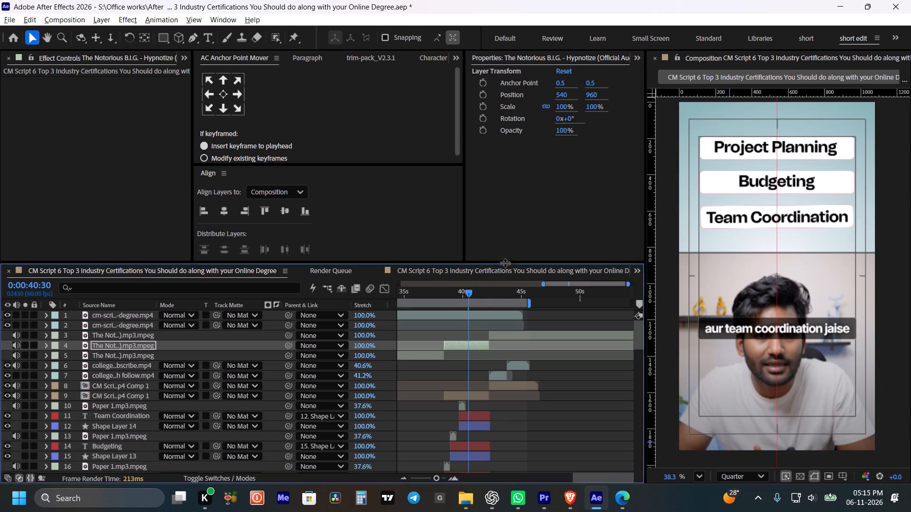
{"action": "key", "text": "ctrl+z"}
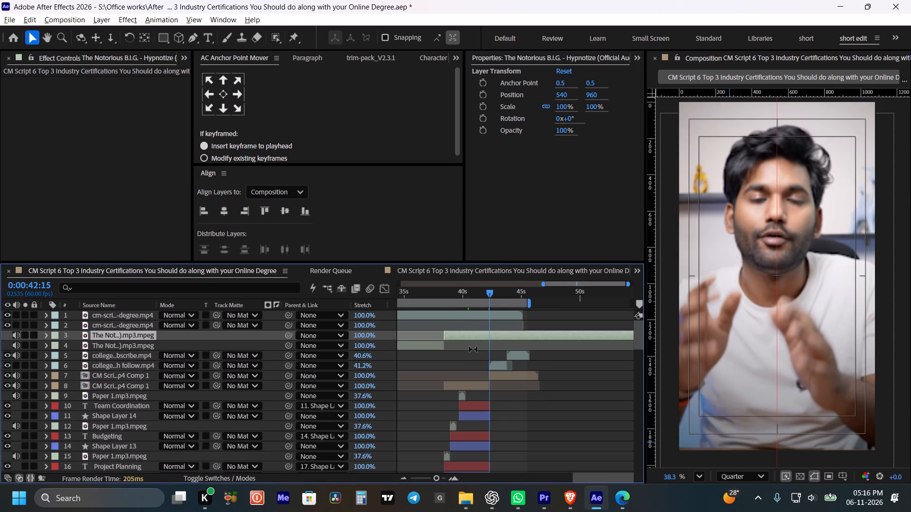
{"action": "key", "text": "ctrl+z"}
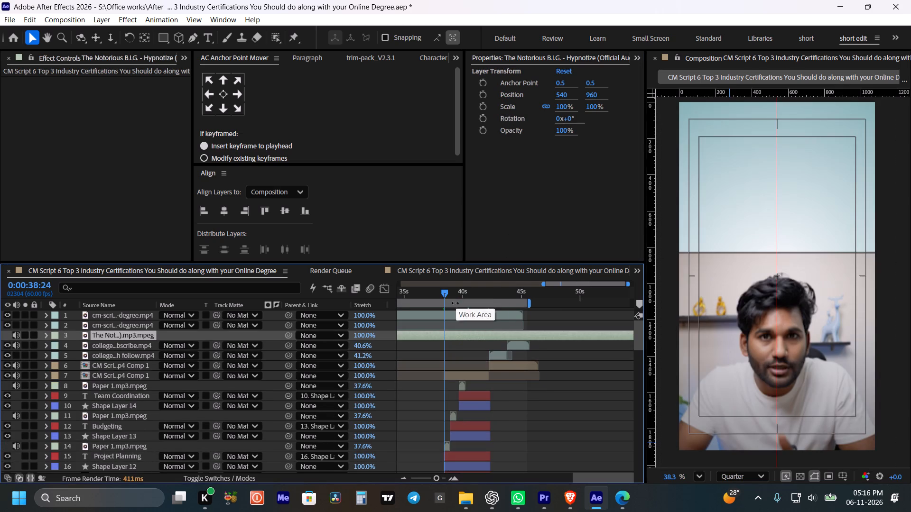
Split the topmost Keylight-keyed caption layer at 0:00:38:24 and 0:00:42:15 to isolate its split-screen scene segment.
{"action": "left_click", "coordinate": [450, 316]}
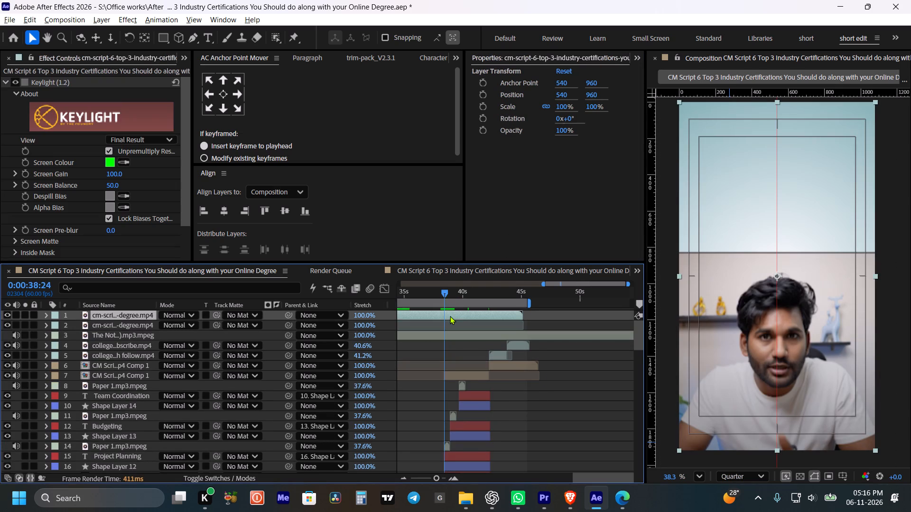
{"action": "key", "text": "ctrl+shift+d"}
{"action": "left_click_drag", "start_coordinate": [471, 288], "coordinate": [485, 294], "text": "shift"}
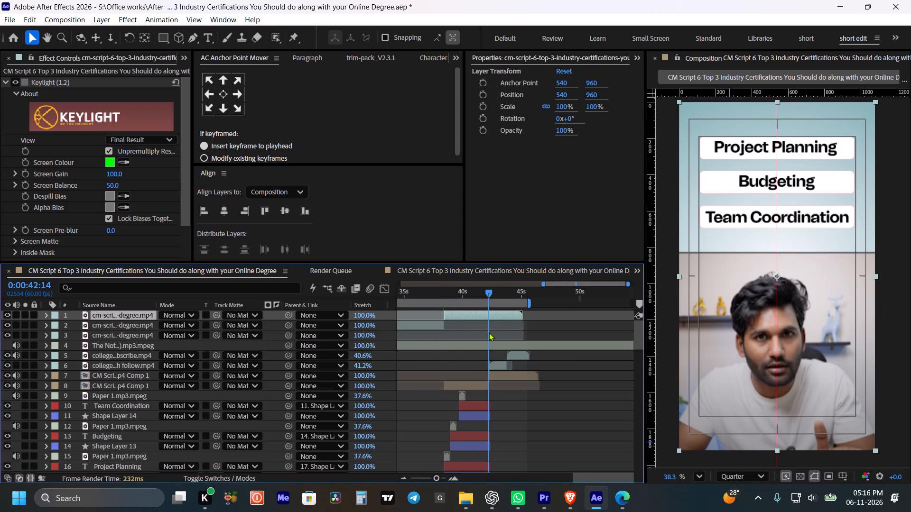
{"action": "scroll", "coordinate": [489, 332], "scroll_direction": "up", "scroll_amount": 5, "text": "alt"}
{"action": "left_click", "coordinate": [494, 290]}
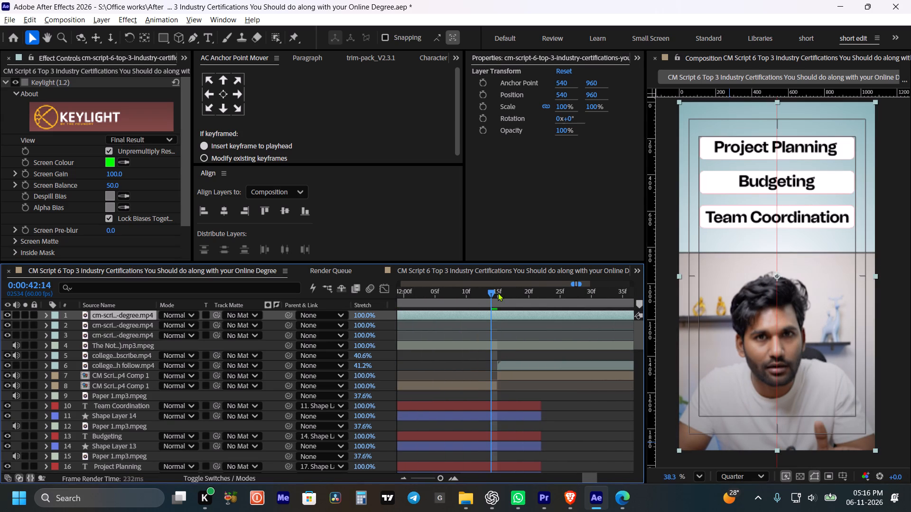
{"action": "left_click_drag", "start_coordinate": [492, 293], "coordinate": [499, 294]}
{"action": "left_click", "coordinate": [497, 315]}
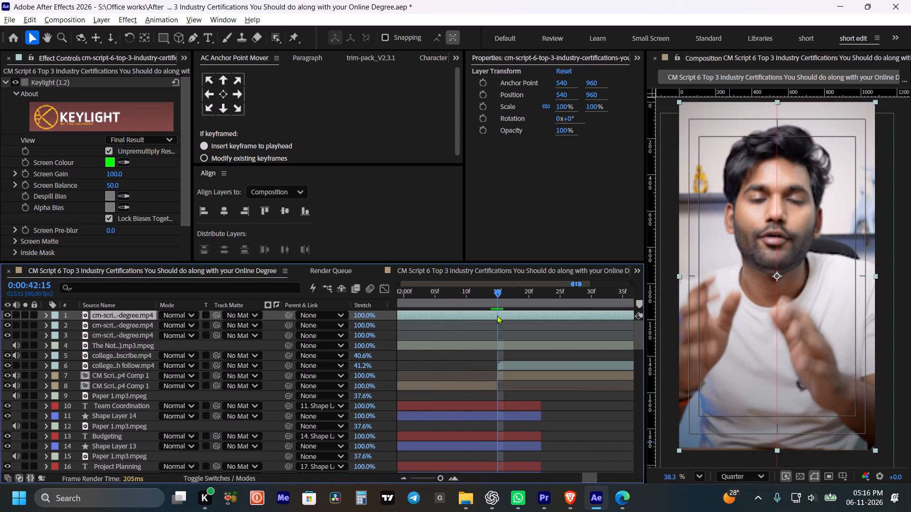
{"action": "key", "text": "ctrl+shift+d"}
{"action": "scroll", "coordinate": [496, 315], "scroll_direction": "down", "scroll_amount": 7, "text": "alt"}
{"action": "scroll", "coordinate": [521, 309], "scroll_direction": "up", "scroll_amount": 2, "text": "alt"}
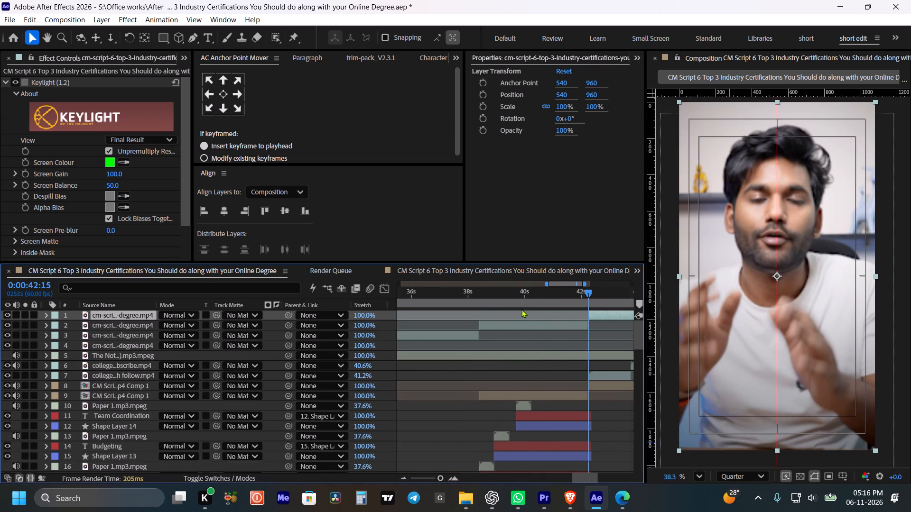
Move the isolated split-screen segment of the keyed caption layer up to a vertical position of 512.
{"action": "left_click", "coordinate": [528, 292]}
{"action": "left_click", "coordinate": [534, 323]}
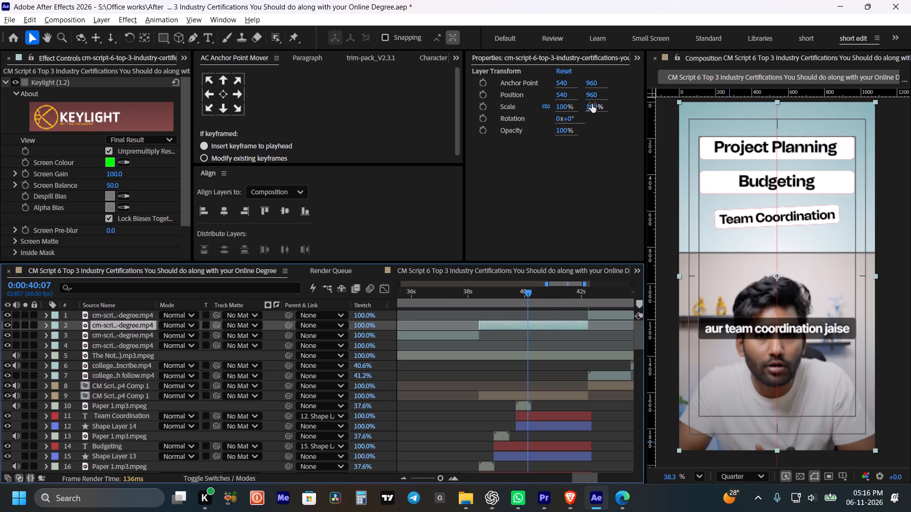
{"action": "left_click_drag", "start_coordinate": [590, 97], "coordinate": [306, 111]}
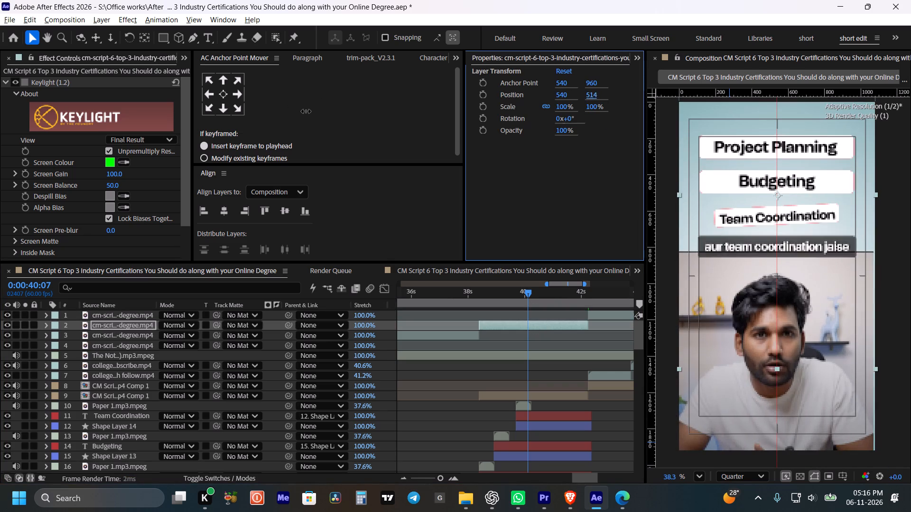
{"action": "left_click_drag", "start_coordinate": [306, 111], "coordinate": [303, 112]}
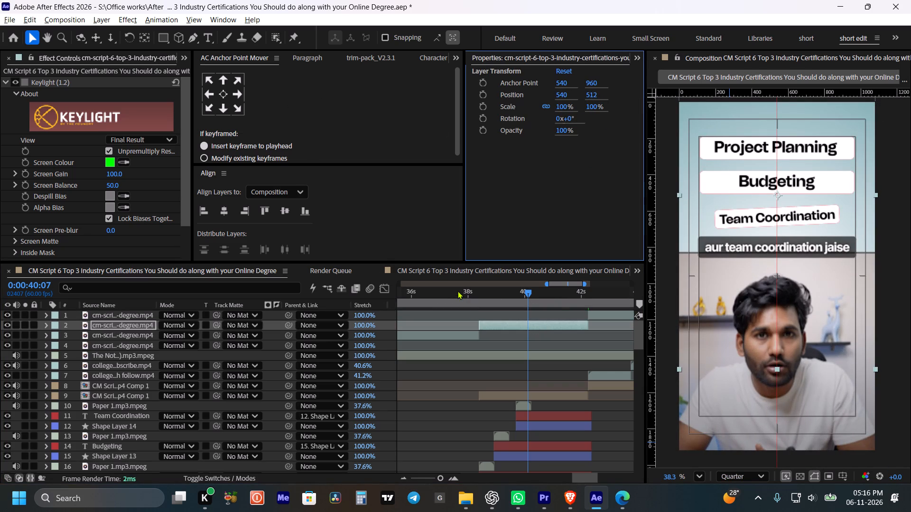
Play back the split-screen scene, restarting from 0:00:34:28, to review the caption placement through the cut to the follow scene.
{"action": "left_click_drag", "start_coordinate": [460, 290], "coordinate": [448, 291]}
{"action": "key", "text": "space"}
{"action": "scroll", "coordinate": [449, 292], "scroll_direction": "down", "scroll_amount": 3, "text": "alt"}
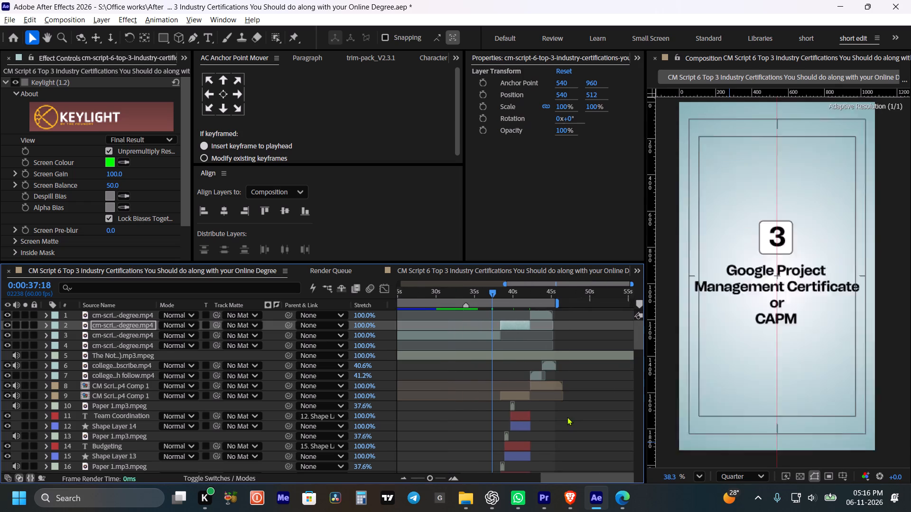
{"action": "left_click", "coordinate": [567, 417]}
{"action": "key", "text": "space"}
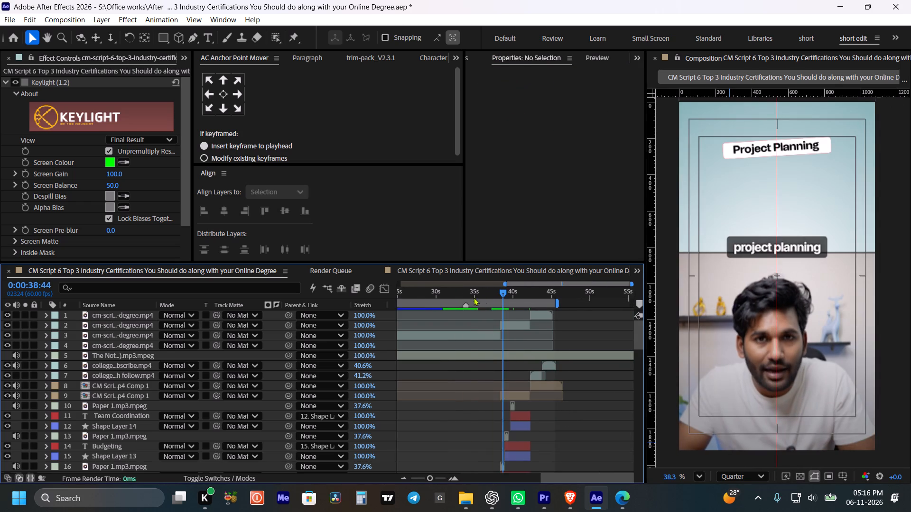
{"action": "left_click", "coordinate": [470, 291]}
{"action": "key", "text": "space"}
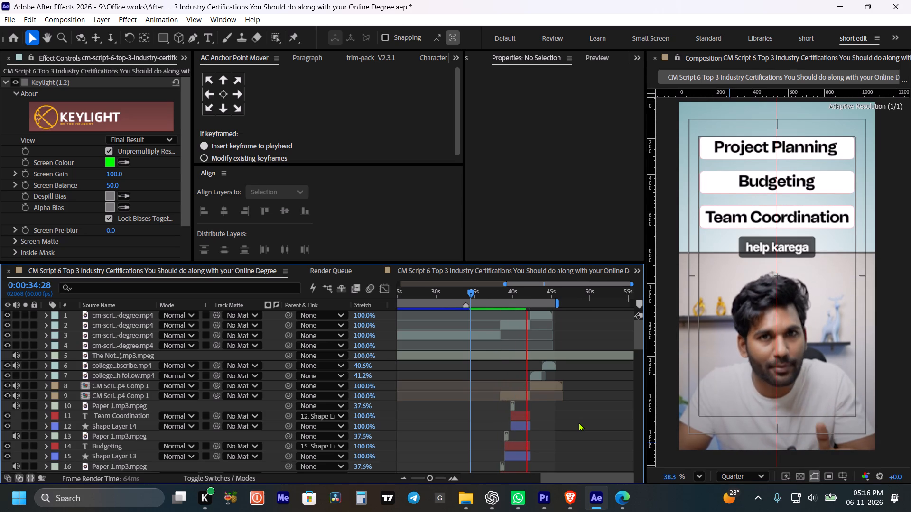
{"action": "key", "text": "space"}
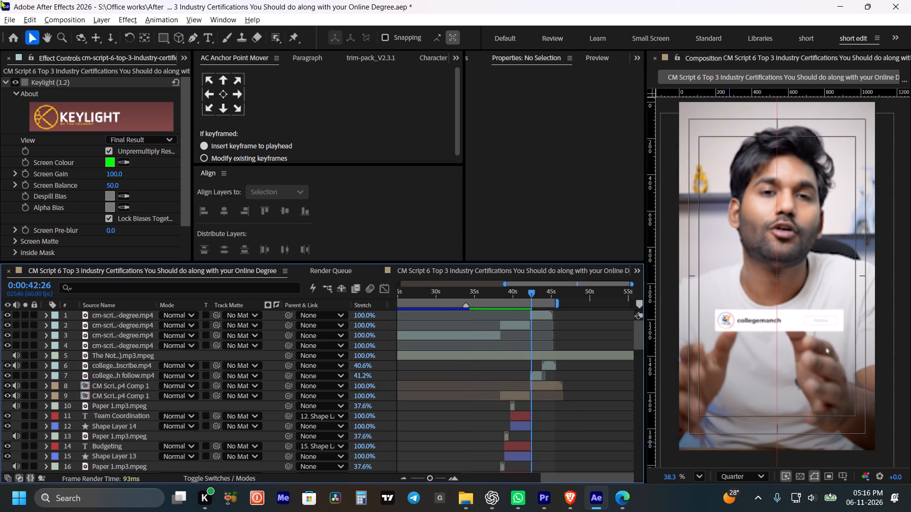
Add the composition to the Render Queue and set its output to replace the existing "CM Script 6 Top 3 Industry Certifications…" MP4 in the After Edited folder.
{"action": "left_click", "coordinate": [10, 23]}
{"action": "left_click", "coordinate": [6, 20]}
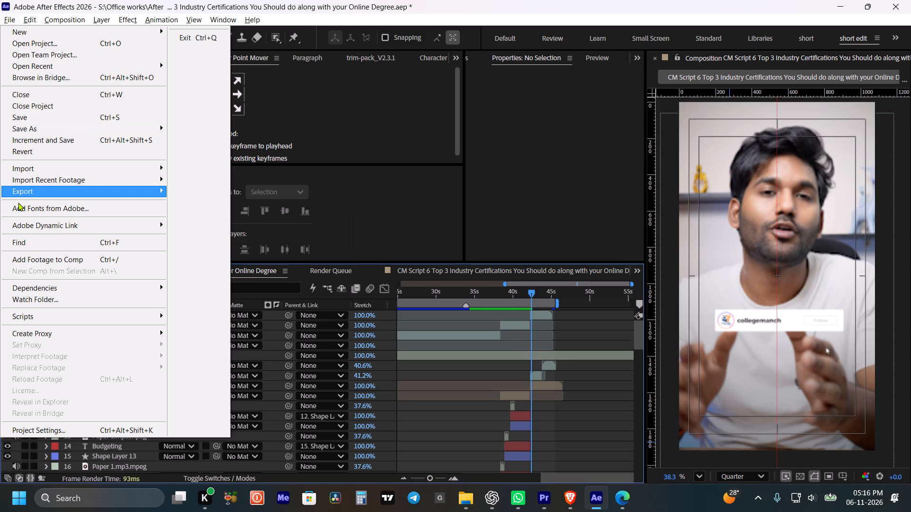
{"action": "left_click", "coordinate": [25, 186]}
{"action": "left_click", "coordinate": [189, 201]}
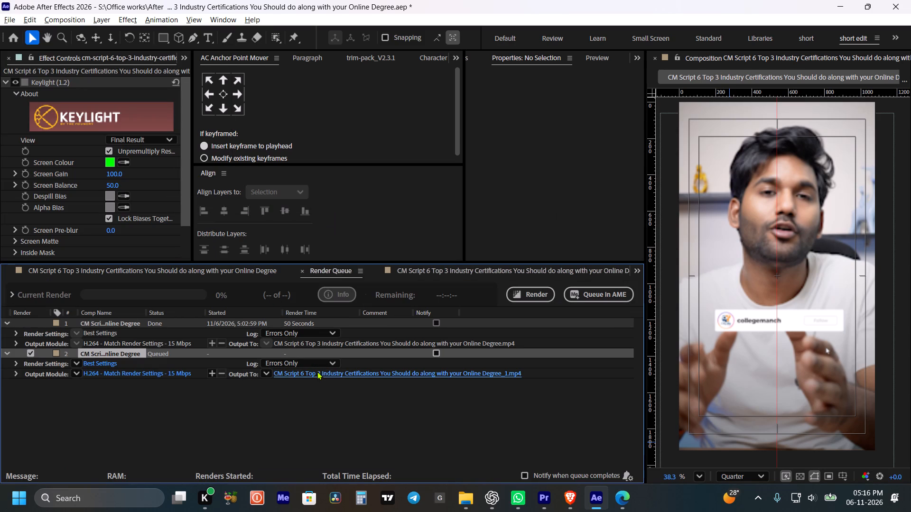
{"action": "left_click", "coordinate": [397, 375]}
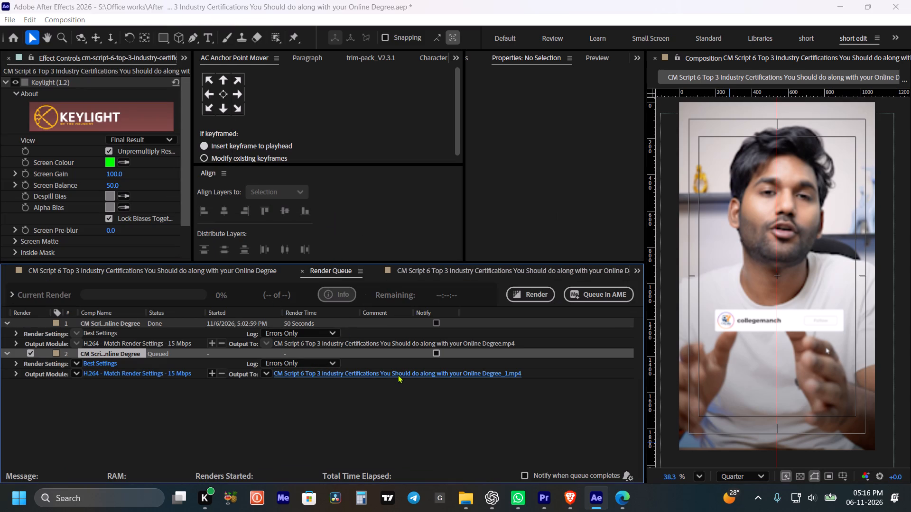
{"action": "left_click", "coordinate": [339, 141]}
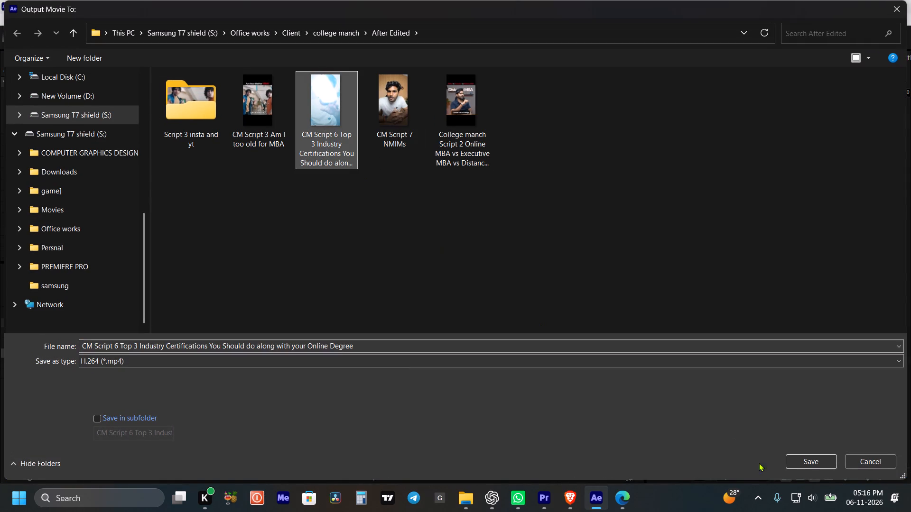
{"action": "left_click", "coordinate": [827, 457]}
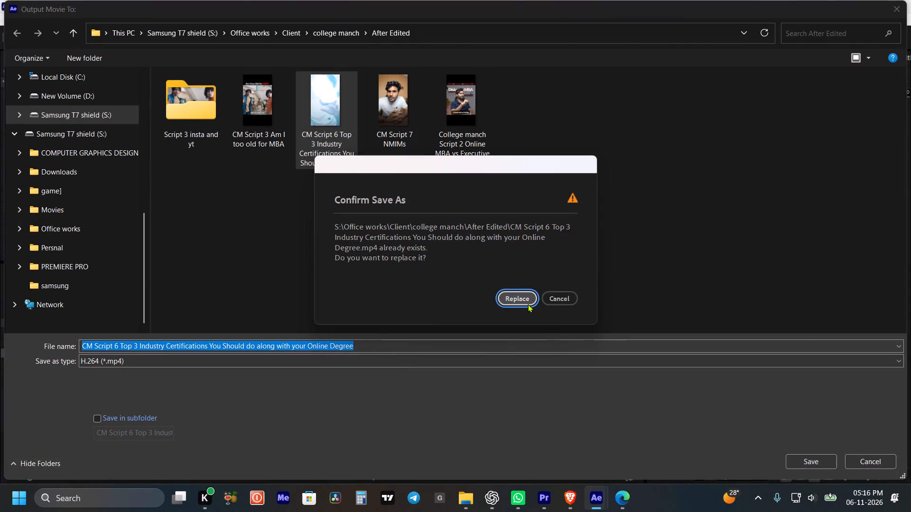
{"action": "left_click", "coordinate": [528, 304]}
Start rendering the queued composition, overwriting the existing MP4.
{"action": "left_click", "coordinate": [531, 296]}
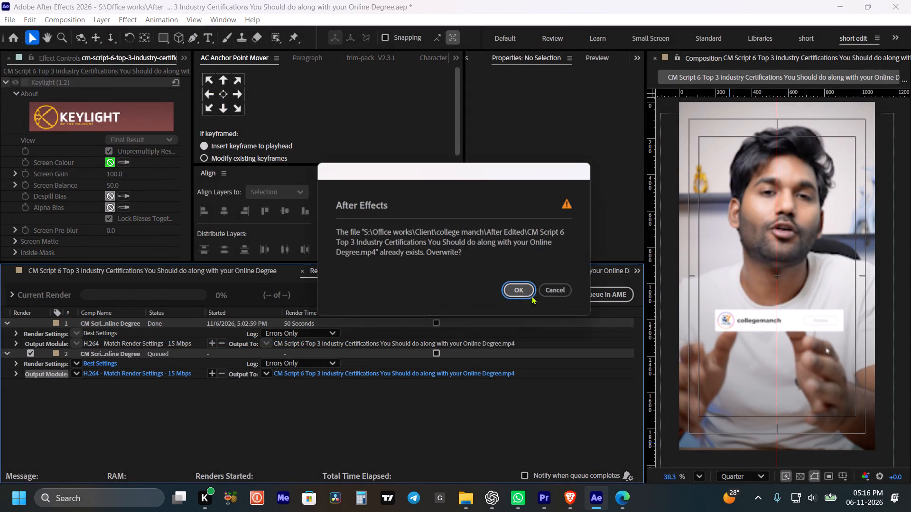
{"action": "left_click", "coordinate": [531, 296]}
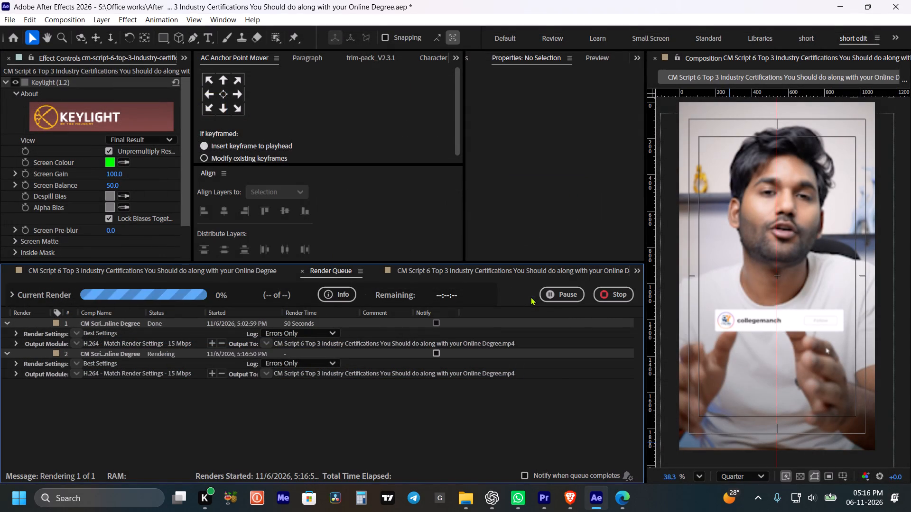
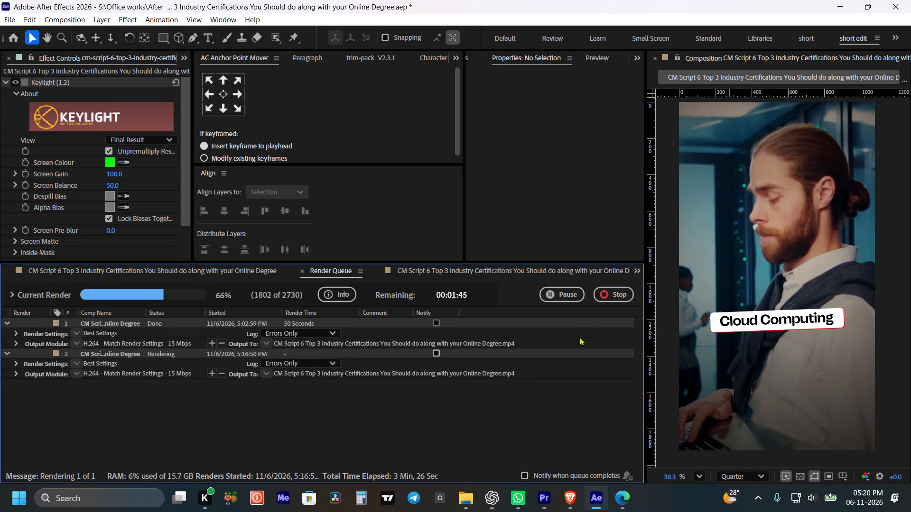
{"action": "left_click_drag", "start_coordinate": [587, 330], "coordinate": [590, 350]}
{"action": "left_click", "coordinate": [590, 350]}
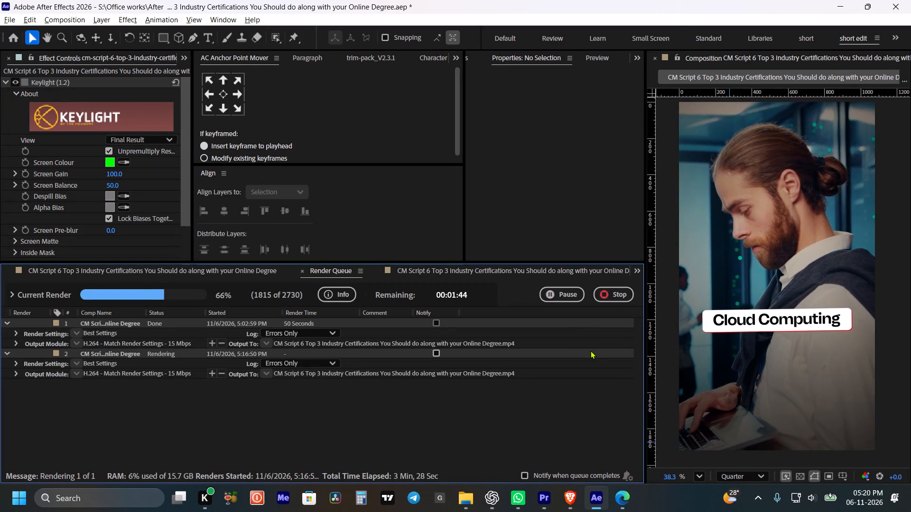
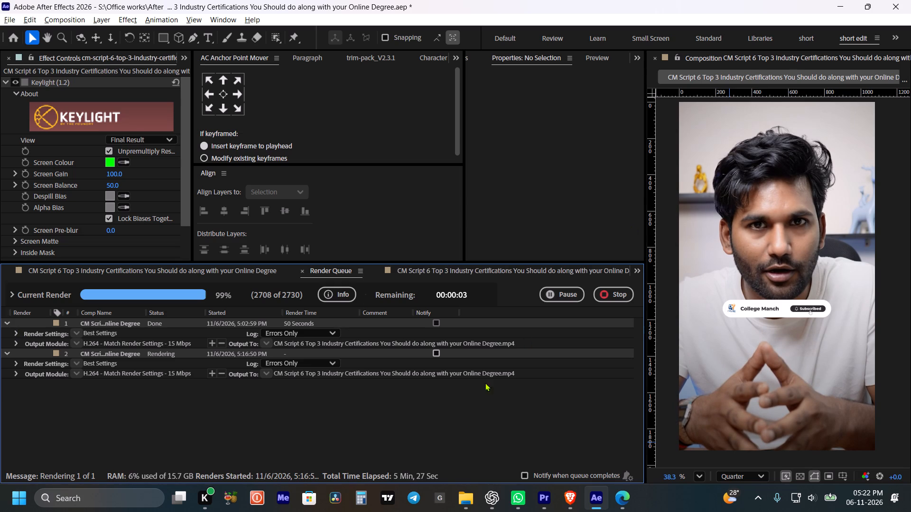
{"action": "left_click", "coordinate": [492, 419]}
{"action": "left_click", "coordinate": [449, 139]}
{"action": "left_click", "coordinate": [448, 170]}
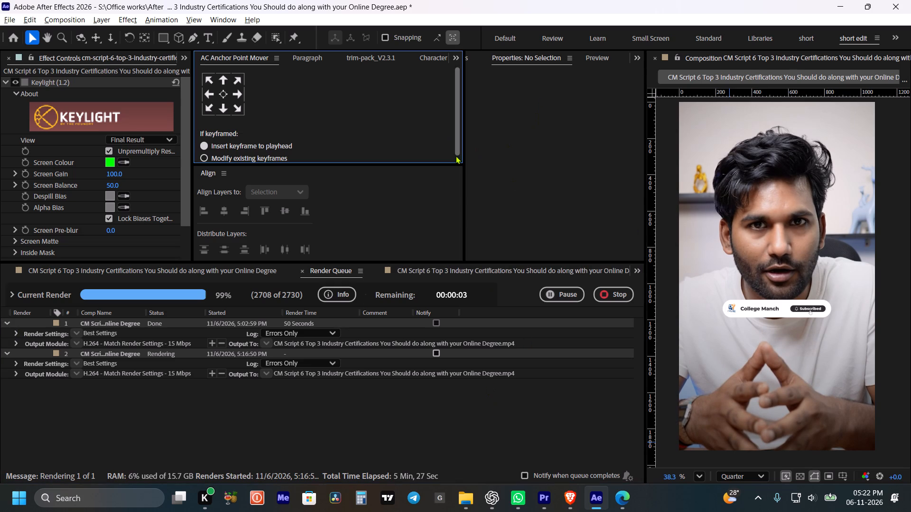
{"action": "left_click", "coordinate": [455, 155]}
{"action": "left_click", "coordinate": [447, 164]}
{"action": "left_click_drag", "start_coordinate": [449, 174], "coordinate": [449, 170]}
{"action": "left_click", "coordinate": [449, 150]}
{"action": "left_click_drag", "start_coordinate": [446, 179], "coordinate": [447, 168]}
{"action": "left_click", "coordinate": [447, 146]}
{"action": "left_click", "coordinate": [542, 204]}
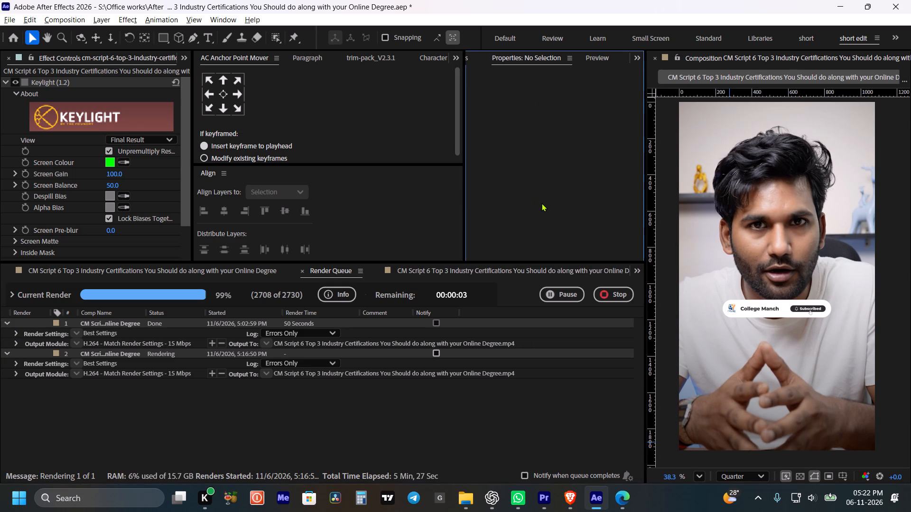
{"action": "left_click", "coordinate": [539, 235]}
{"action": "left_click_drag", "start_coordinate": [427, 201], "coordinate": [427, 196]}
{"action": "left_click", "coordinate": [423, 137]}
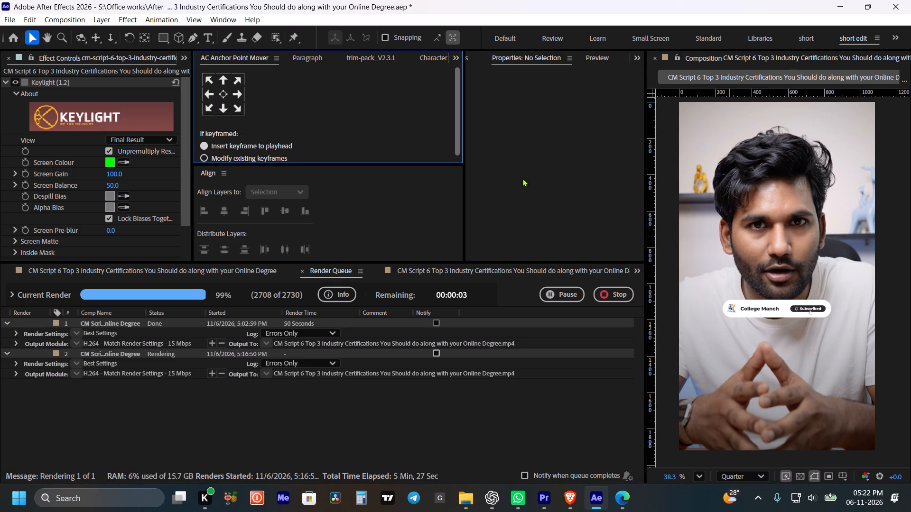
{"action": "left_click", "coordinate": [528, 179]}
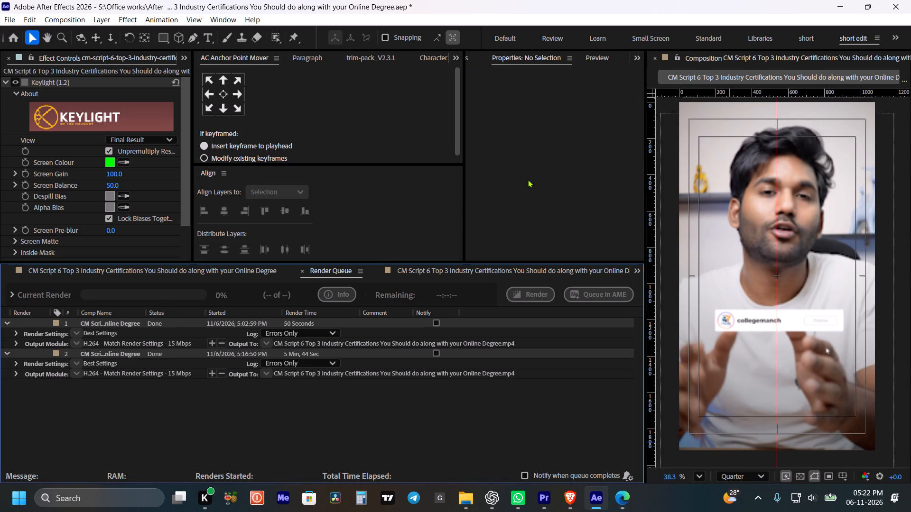
Save the finished project and close After Effects.
{"action": "key", "text": "ctrl+s"}
{"action": "left_click", "coordinate": [883, 0]}
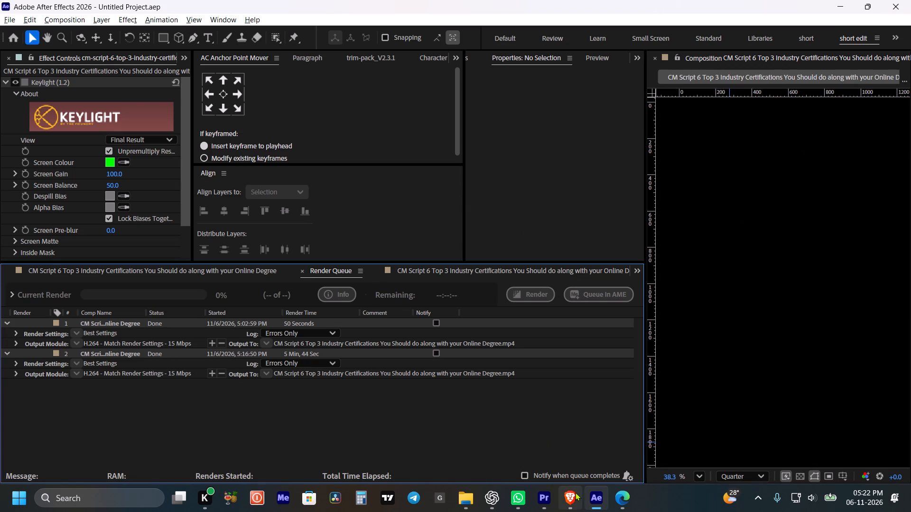
Switch to Brave and, in Google Drive's SHORT DEPARTMENT folder, find COLLEGE MANCH by searching "colle" and open its Edited > November folder.
{"action": "left_click", "coordinate": [575, 493]}
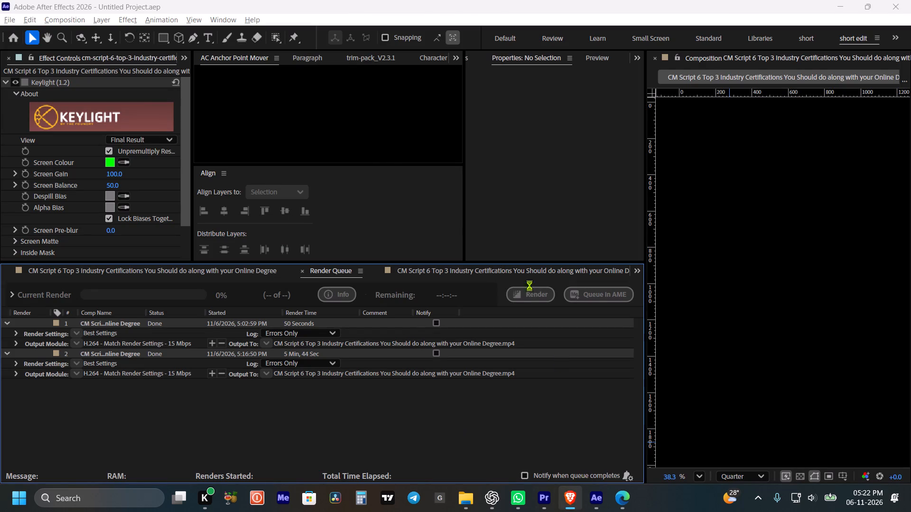
{"action": "left_click", "coordinate": [188, 15]}
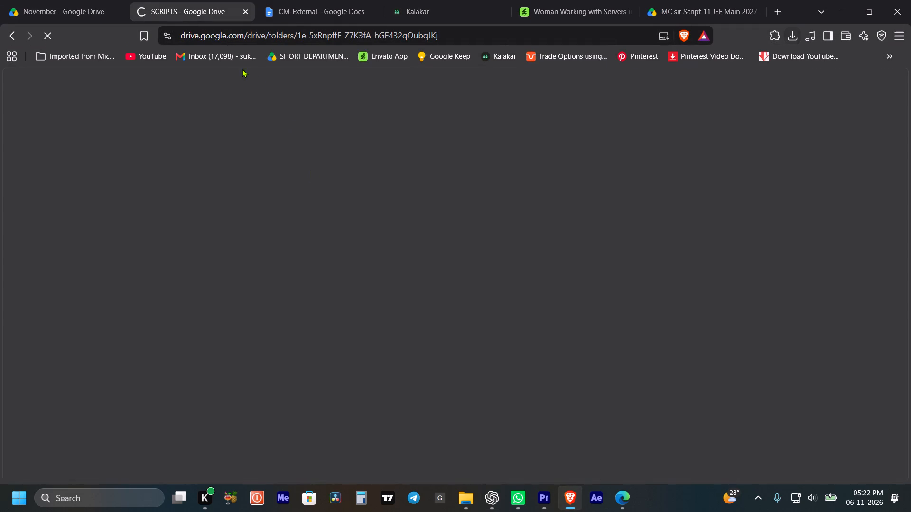
{"action": "left_click", "coordinate": [69, 0]}
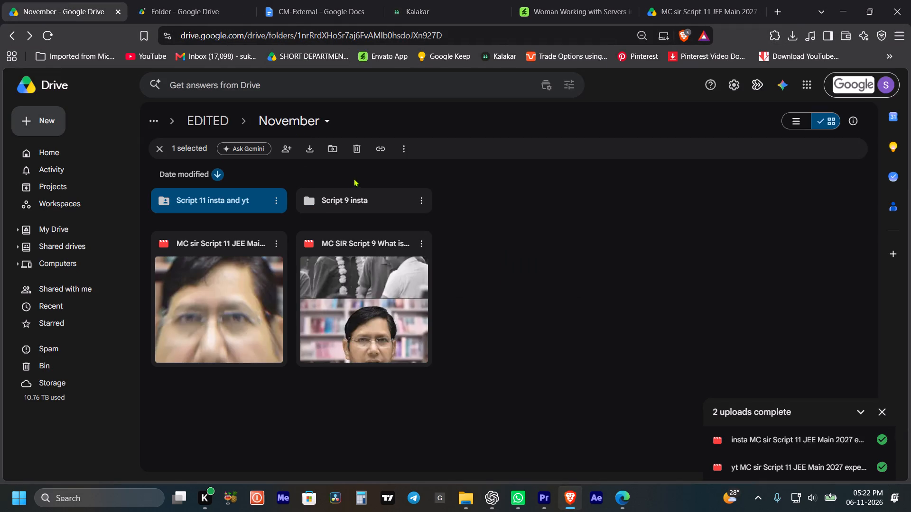
{"action": "left_click_drag", "start_coordinate": [549, 300], "coordinate": [532, 287]}
{"action": "left_click", "coordinate": [279, 54]}
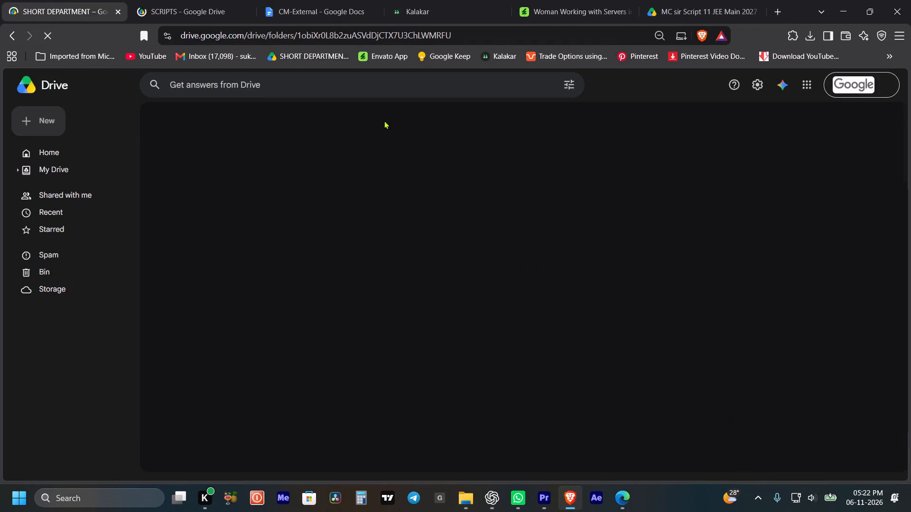
{"action": "key", "text": "ctrl+c"}
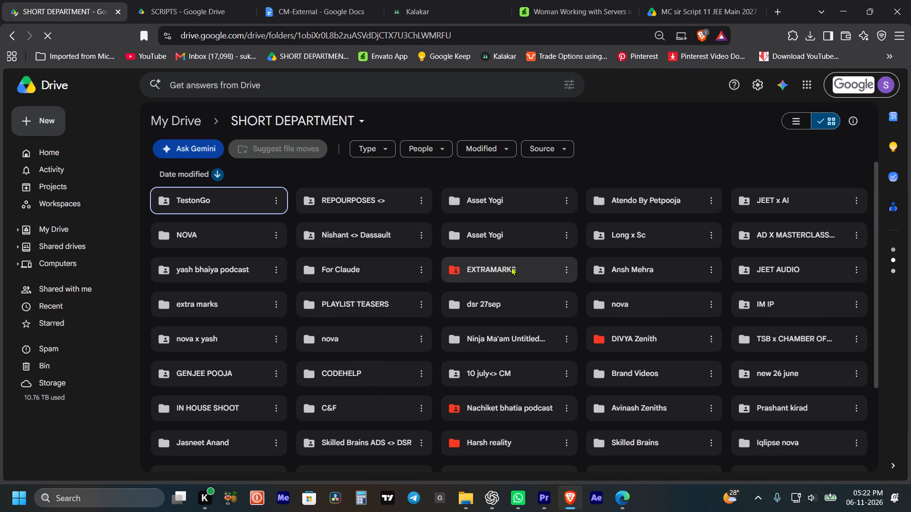
{"action": "key", "text": "ctrl+f"}
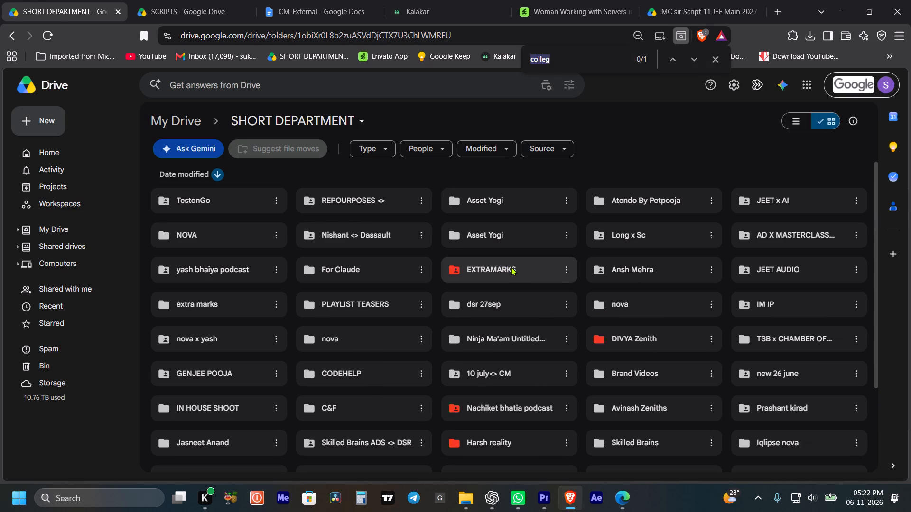
{"action": "type", "text": "co"}
{"action": "type", "text": "lle"}
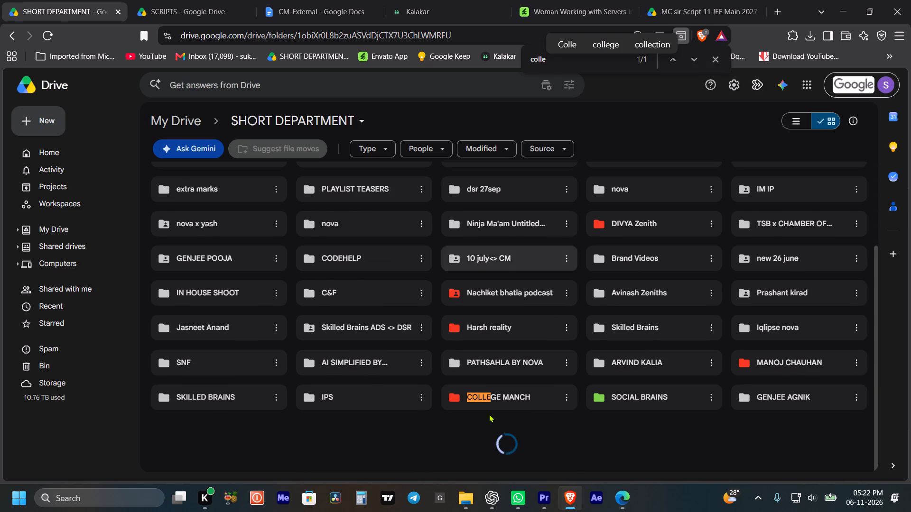
{"action": "double_click", "coordinate": [524, 393]}
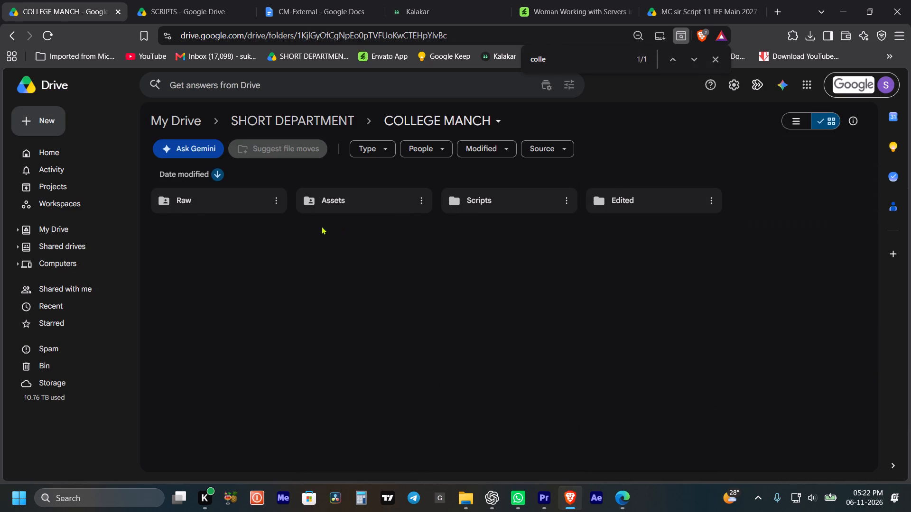
{"action": "double_click", "coordinate": [662, 195]}
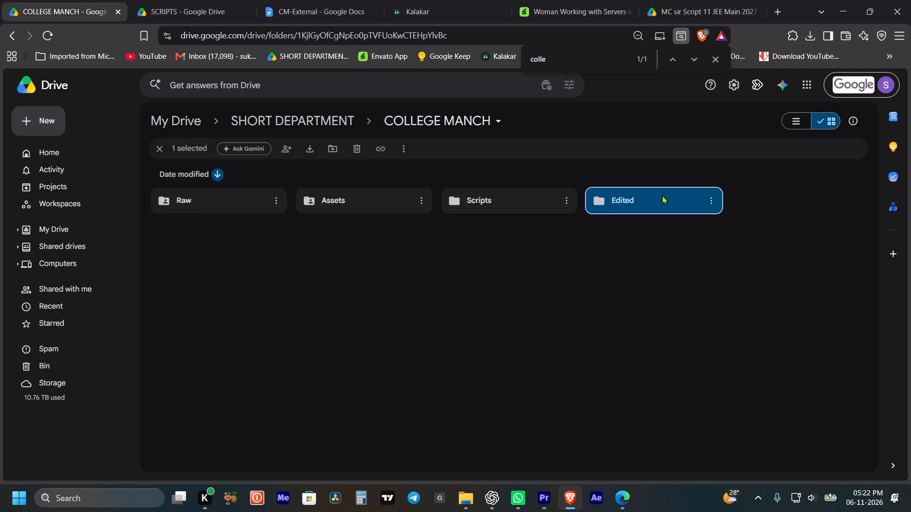
{"action": "double_click", "coordinate": [206, 199]}
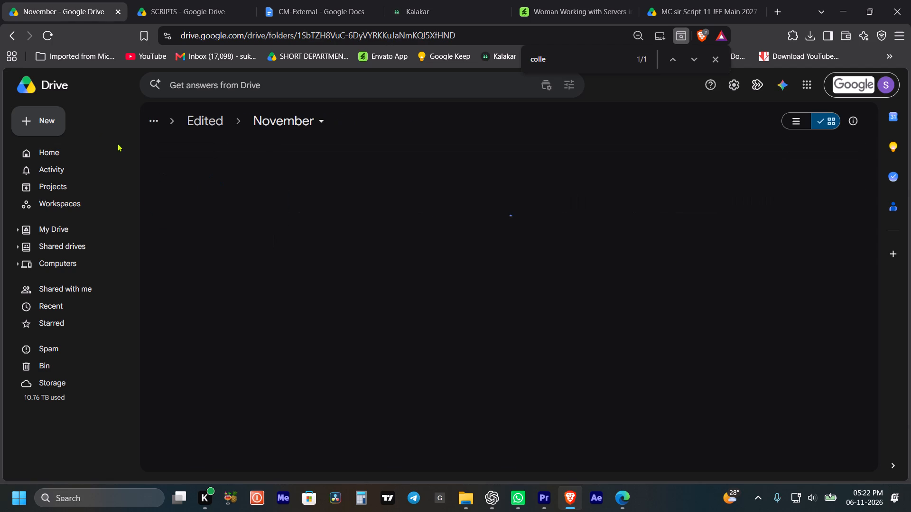
Upload the CM Script 6 Top 3 Industry Certifications video from the After Edited folder to the November Drive folder.
{"action": "left_click", "coordinate": [61, 119]}
{"action": "left_click", "coordinate": [71, 148]}
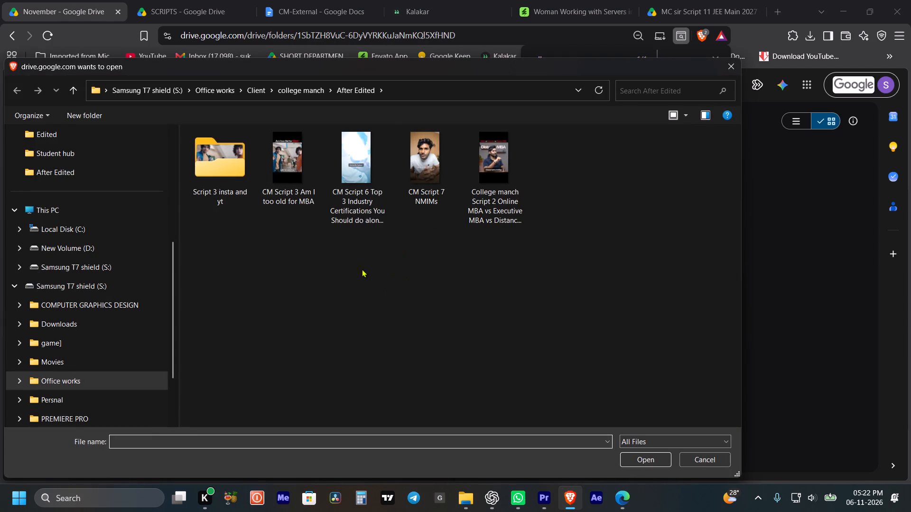
{"action": "left_click_drag", "start_coordinate": [350, 260], "coordinate": [361, 209]}
{"action": "left_click", "coordinate": [642, 457]}
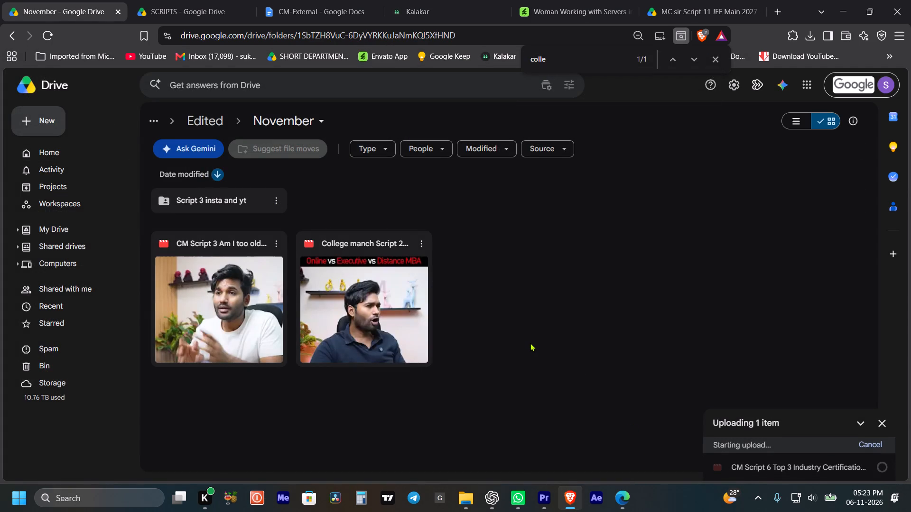
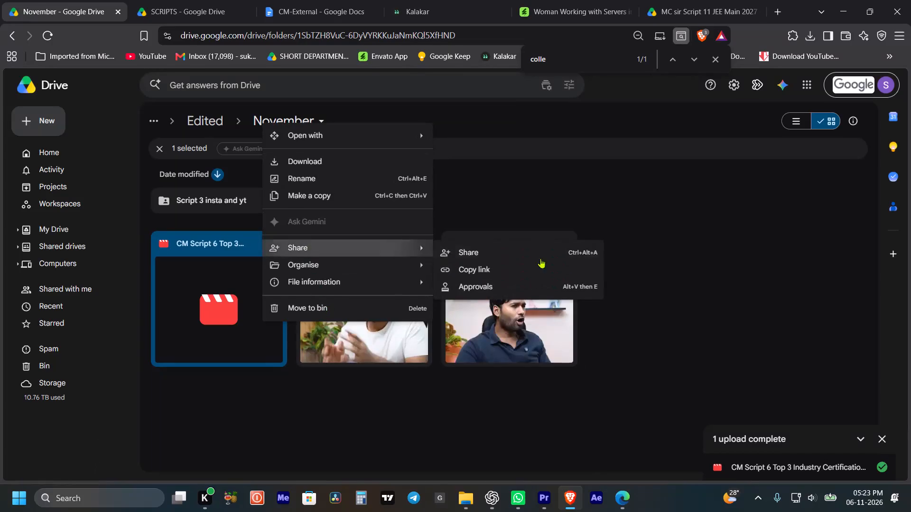
Open sharing for the uploaded CM Script 6 video and set its general access to Anyone with the link.
{"action": "left_click", "coordinate": [566, 256]}
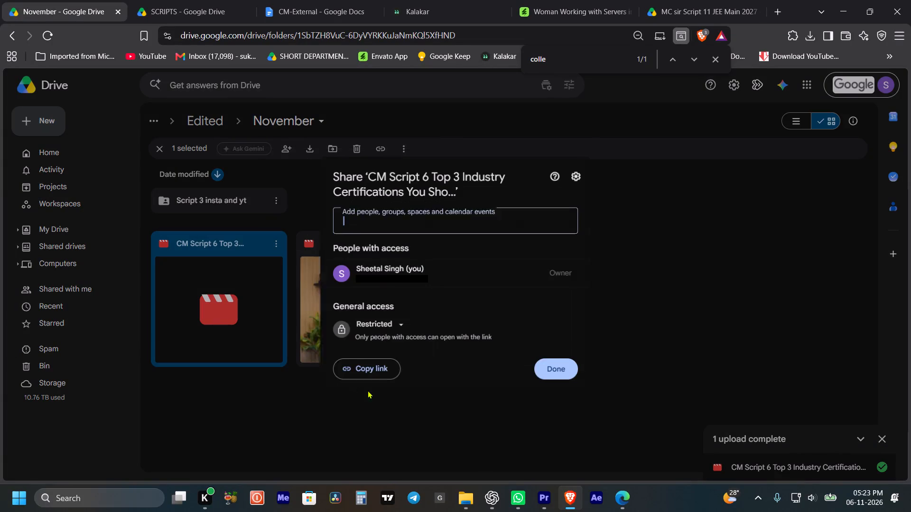
{"action": "left_click", "coordinate": [378, 361]}
{"action": "left_click", "coordinate": [401, 321]}
{"action": "left_click", "coordinate": [406, 378]}
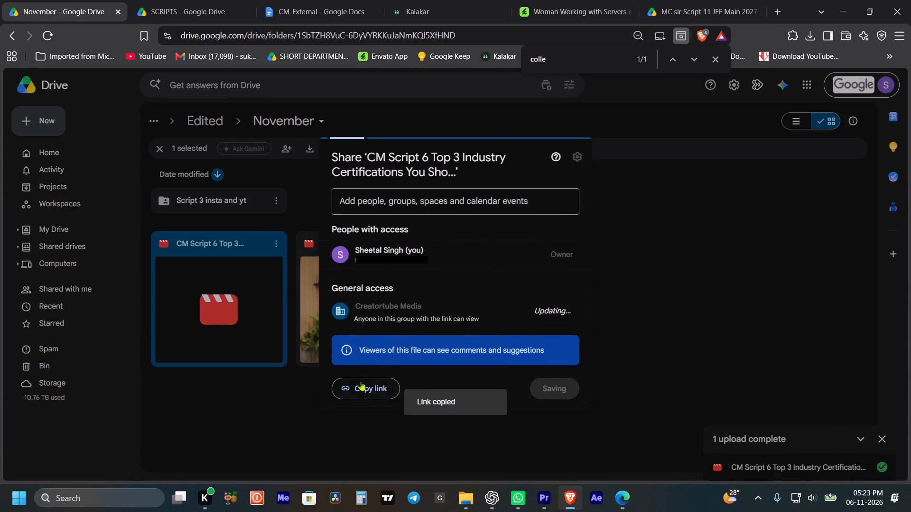
{"action": "left_click", "coordinate": [360, 386]}
{"action": "left_click", "coordinate": [407, 310]}
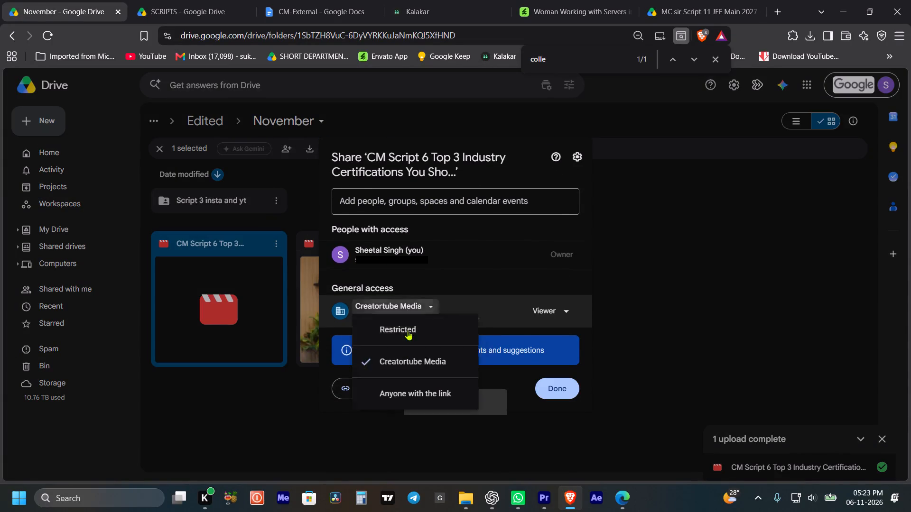
{"action": "left_click", "coordinate": [405, 402]}
{"action": "triple_click", "coordinate": [361, 393]}
{"action": "triple_click", "coordinate": [362, 393]}
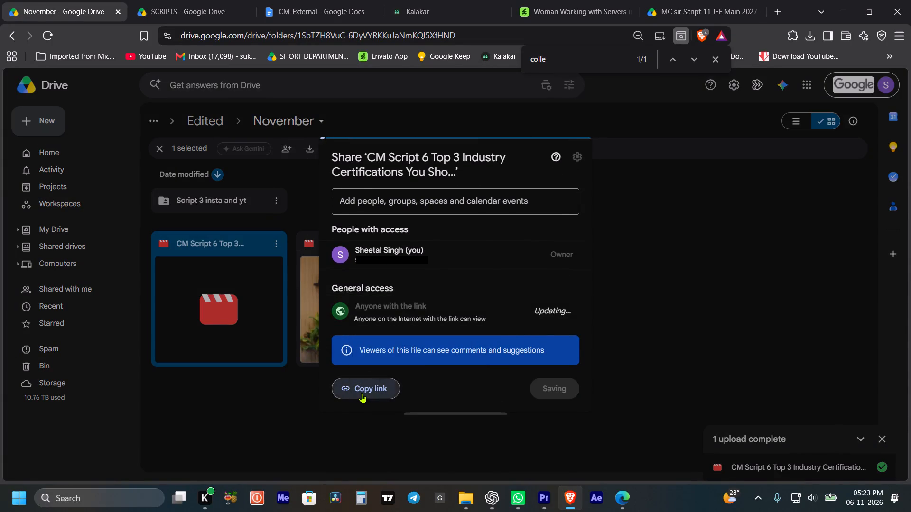
{"action": "left_click", "coordinate": [362, 393]}
{"action": "left_click", "coordinate": [362, 393]}
Allow anyone with the link to edit the CM Script 6 video and copy its sharing link.
{"action": "left_click", "coordinate": [532, 316]}
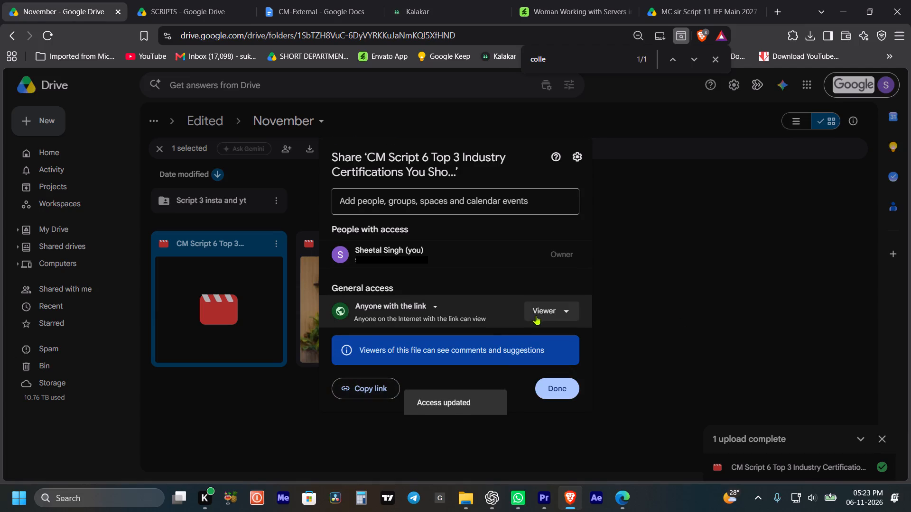
{"action": "left_click", "coordinate": [540, 310]}
{"action": "left_click", "coordinate": [526, 401]}
{"action": "double_click", "coordinate": [385, 367]}
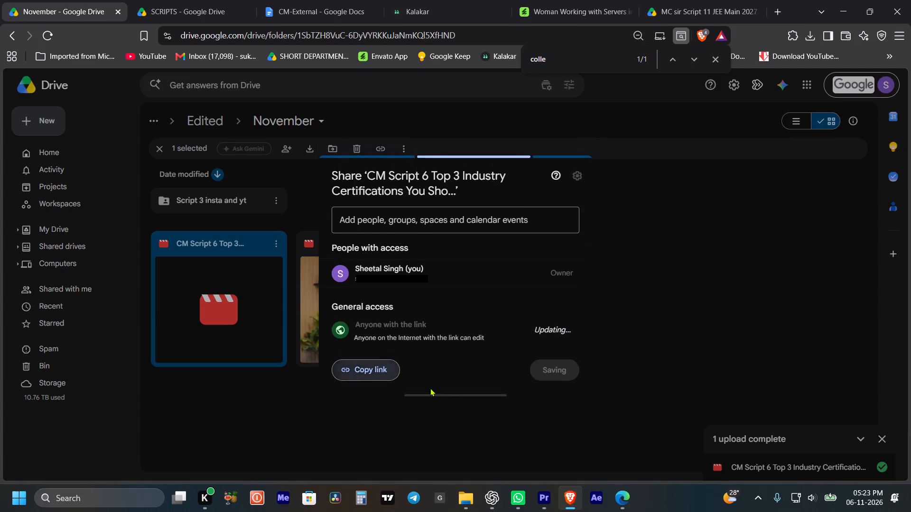